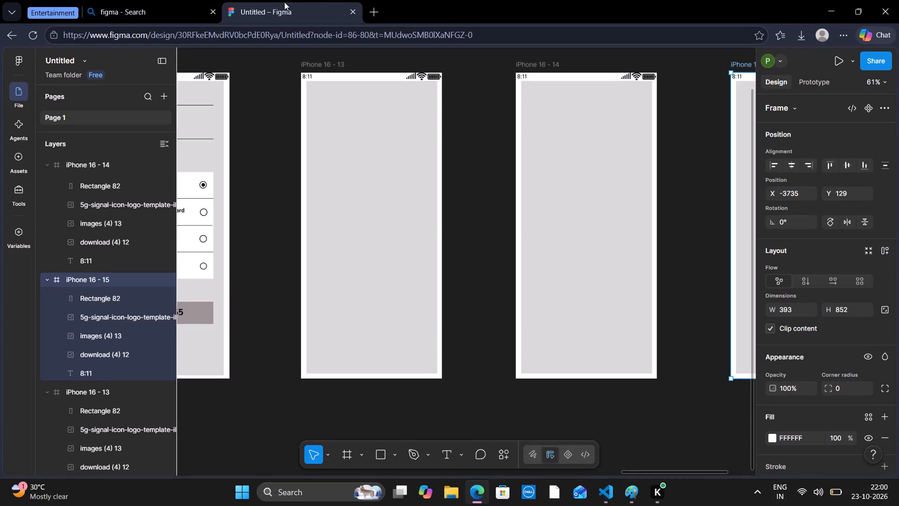
Leave the open wireframe file for the recent files list and dismiss the tip about switching Figma plans.
{"action": "left_click", "coordinate": [3, 37]}
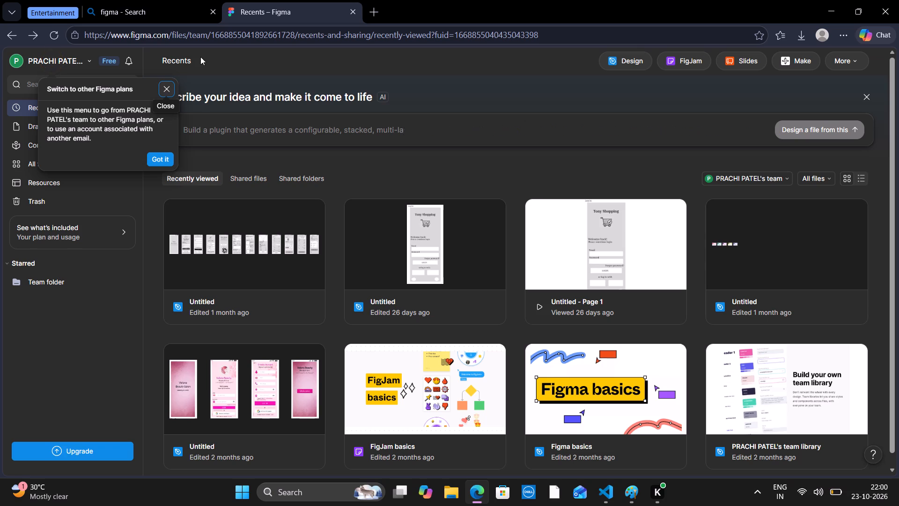
{"action": "left_click", "coordinate": [164, 88]}
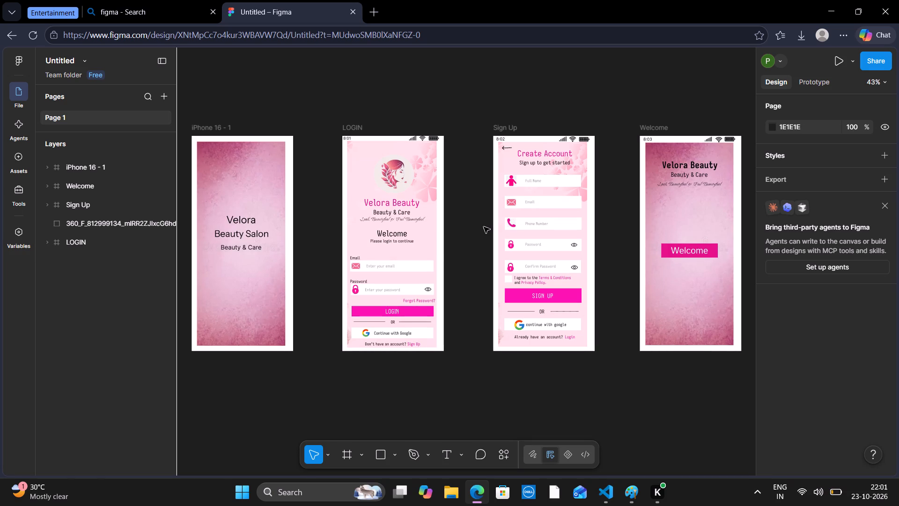
Add an iPhone 16 frame in the empty canvas area beyond the Welcome screen of the Velora Beauty design.
{"action": "scroll", "coordinate": [484, 227], "scroll_direction": "left", "scroll_amount": 3}
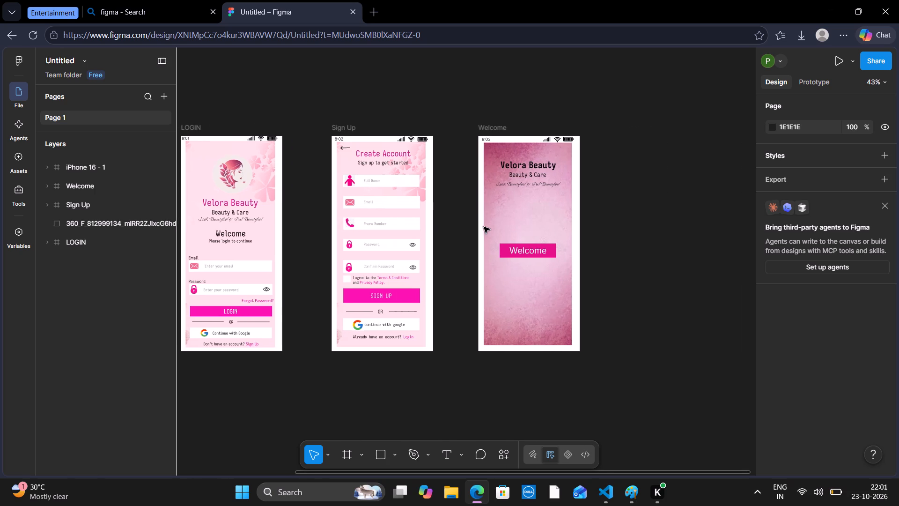
{"action": "scroll", "coordinate": [484, 227], "scroll_direction": "left", "scroll_amount": 5}
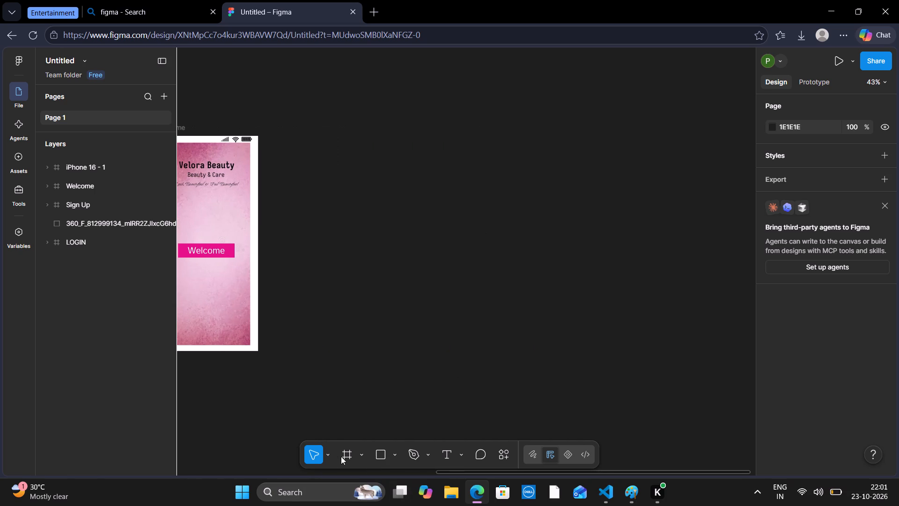
{"action": "left_click", "coordinate": [344, 457]}
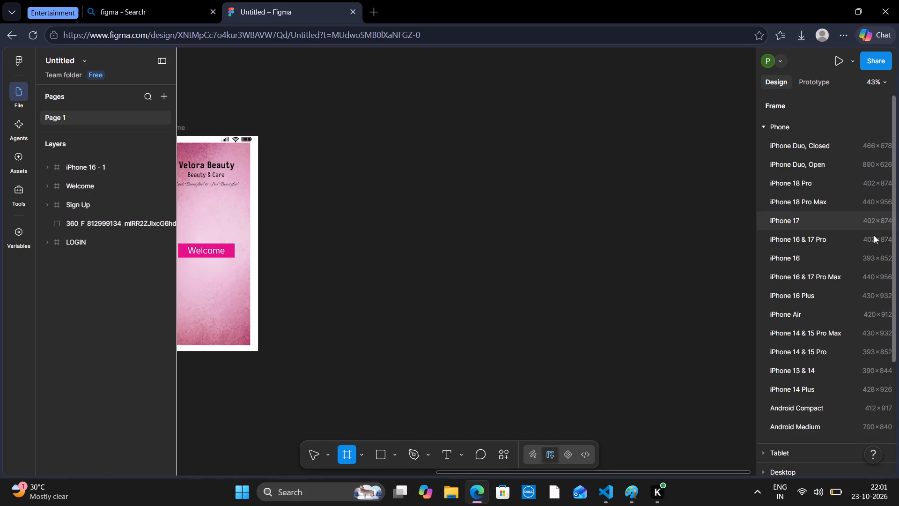
{"action": "left_click", "coordinate": [811, 253]}
{"action": "scroll", "coordinate": [811, 253], "scroll_direction": "right", "scroll_amount": 7}
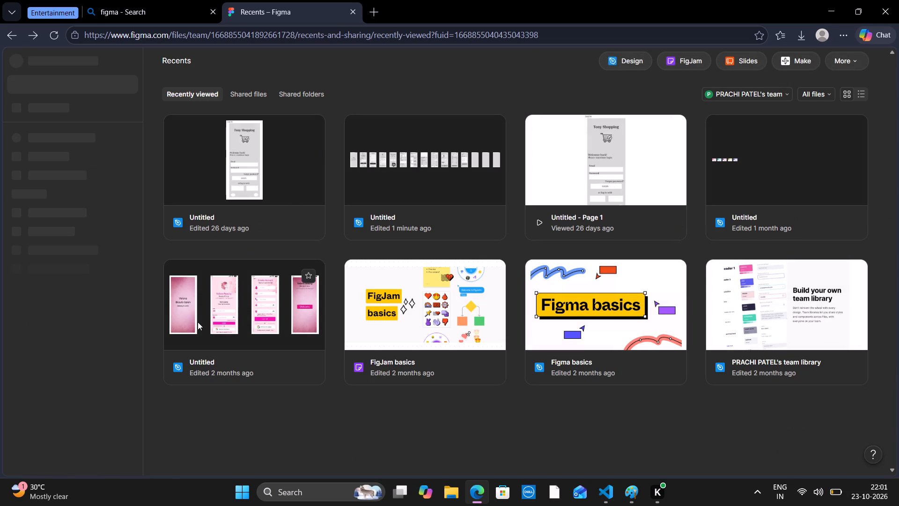
Reopen the Untitled design file with the pink Velora Beauty screens from the recent files.
{"action": "double_click", "coordinate": [198, 322]}
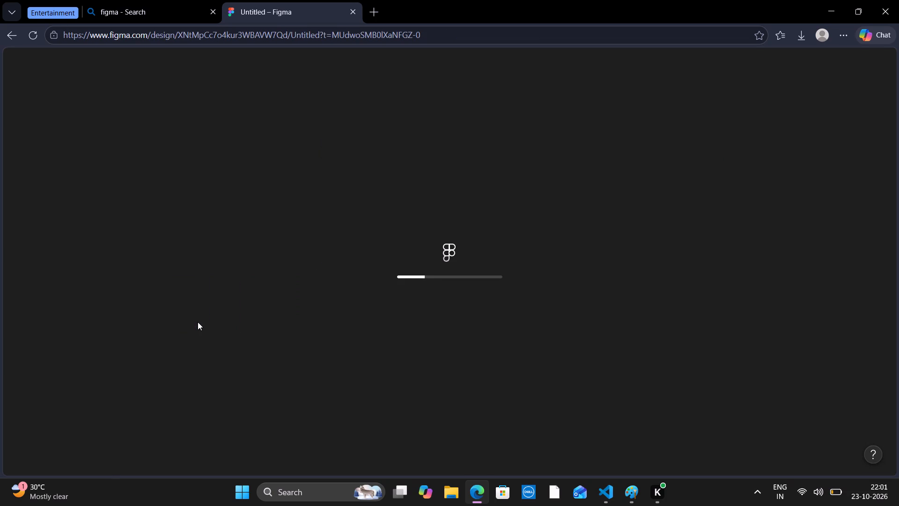
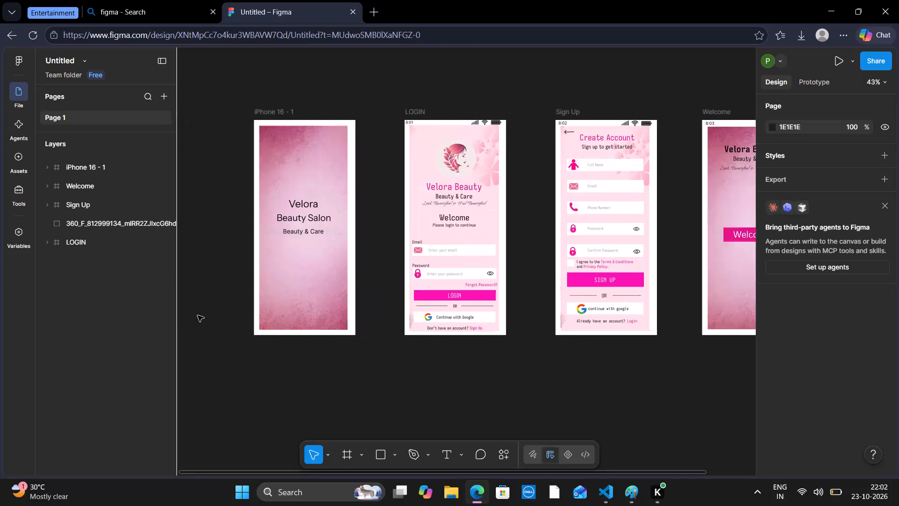
Add an iPhone 16 frame beyond the Welcome screen and align it level with that screen at X 1741, Y 0.
{"action": "scroll", "coordinate": [198, 315], "scroll_direction": "left", "scroll_amount": 1}
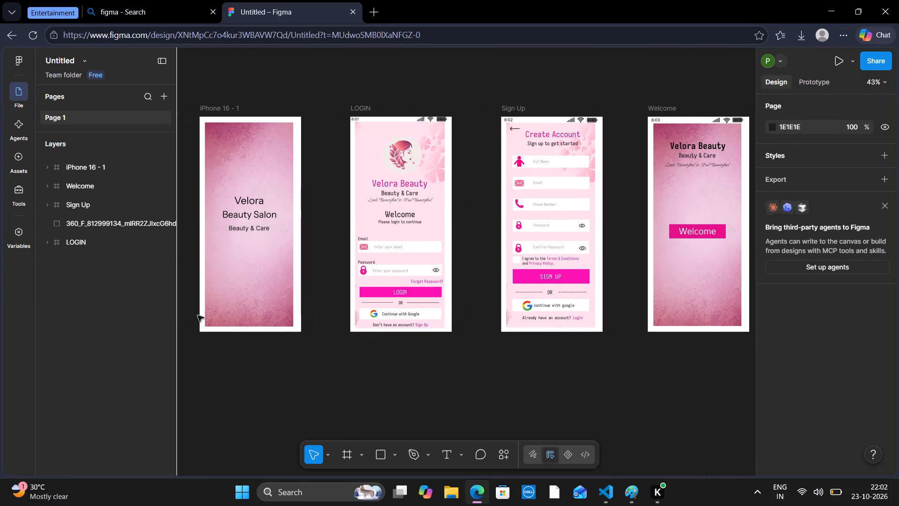
{"action": "scroll", "coordinate": [198, 315], "scroll_direction": "left", "scroll_amount": 1}
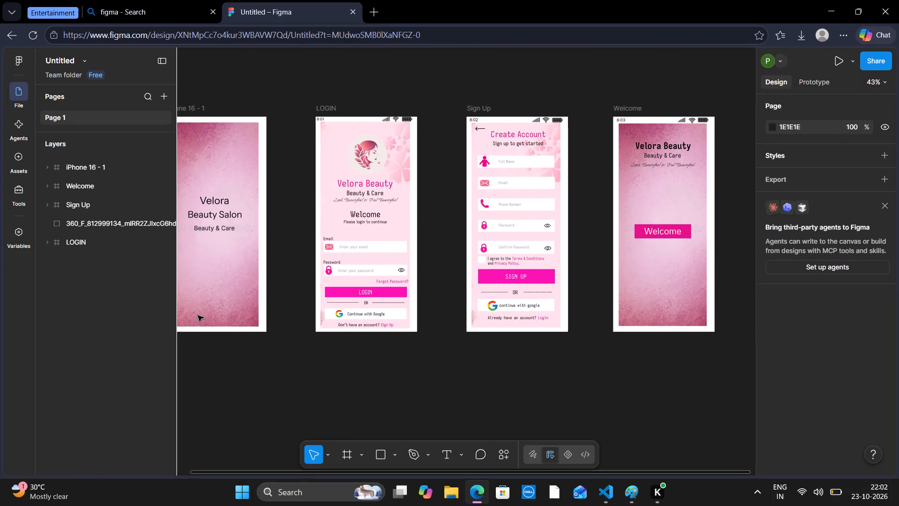
{"action": "scroll", "coordinate": [198, 315], "scroll_direction": "left", "scroll_amount": 3}
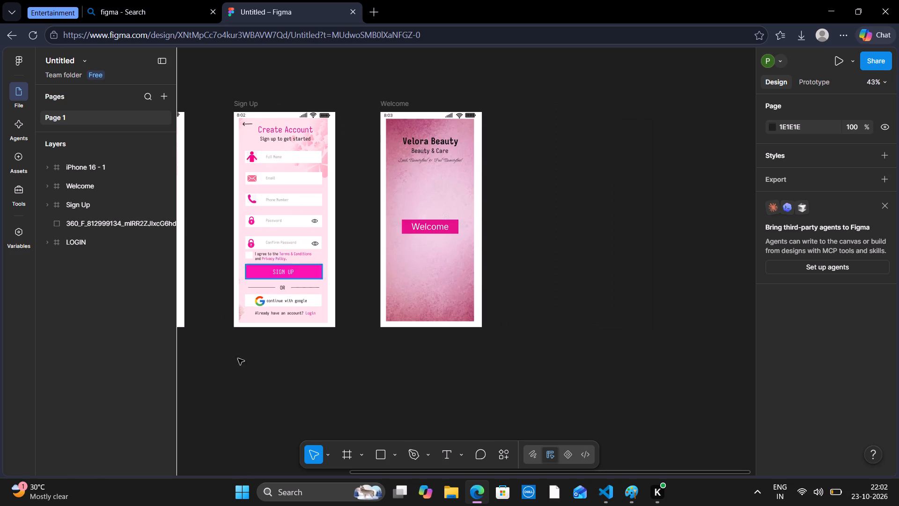
{"action": "left_click", "coordinate": [349, 455]}
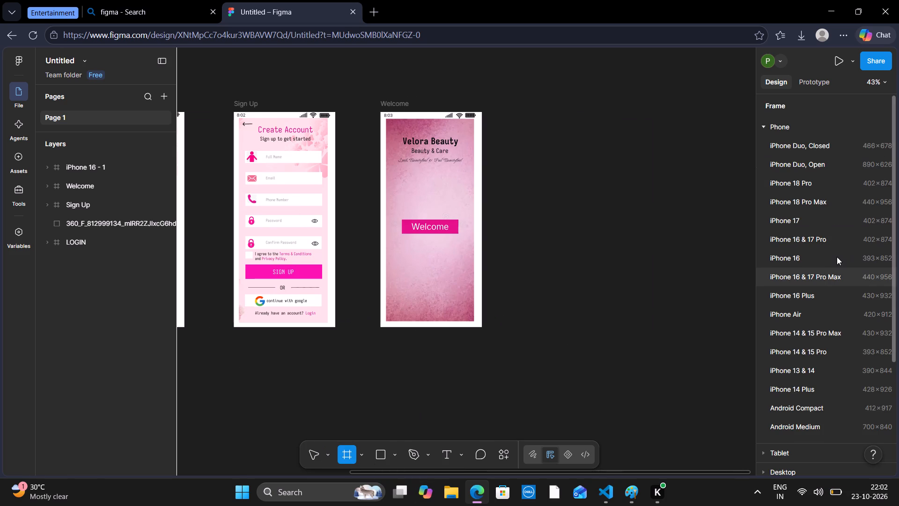
{"action": "left_click", "coordinate": [837, 256]}
{"action": "left_click", "coordinate": [586, 233]}
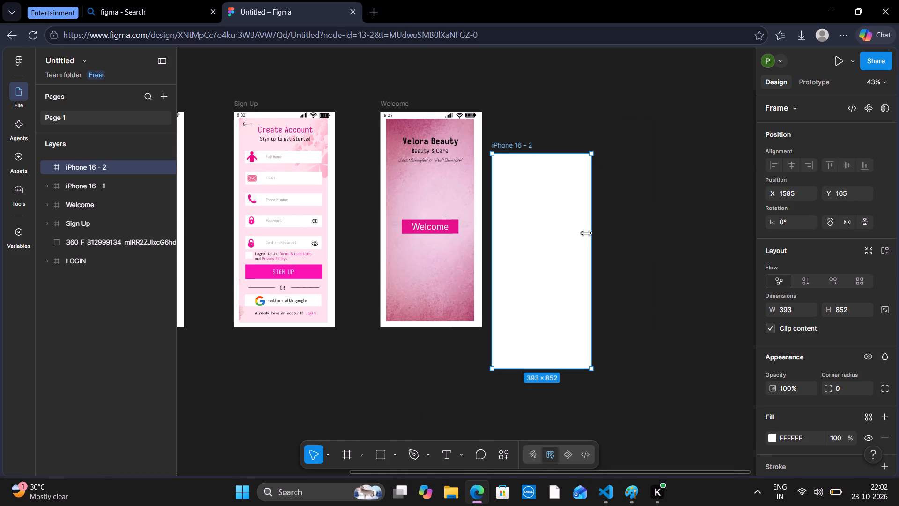
{"action": "left_click_drag", "start_coordinate": [556, 241], "coordinate": [599, 204]}
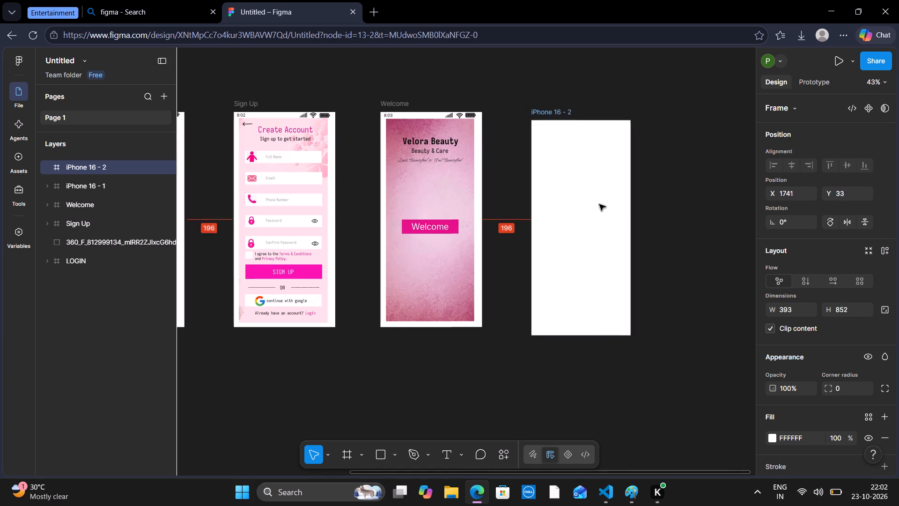
{"action": "left_click_drag", "start_coordinate": [599, 204], "coordinate": [599, 197]}
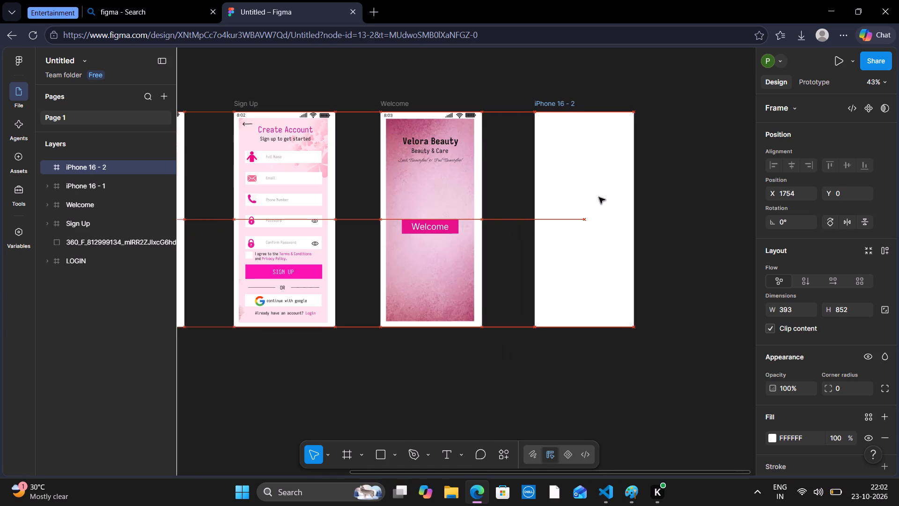
{"action": "left_click_drag", "start_coordinate": [599, 197], "coordinate": [597, 198]}
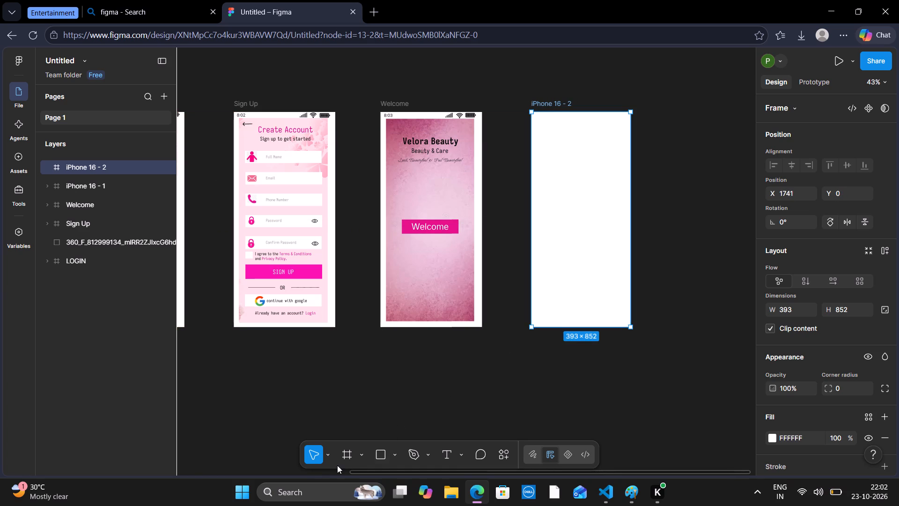
Draw a rectangle about 330 × 787 inside the new iPhone 16 frame, leaving a white margin around it.
{"action": "left_click", "coordinate": [378, 453]}
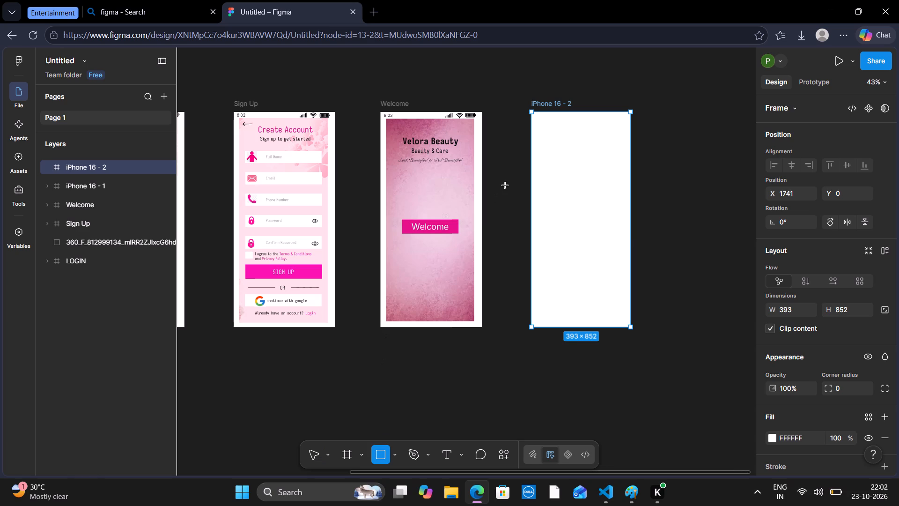
{"action": "left_click_drag", "start_coordinate": [540, 122], "coordinate": [545, 137]}
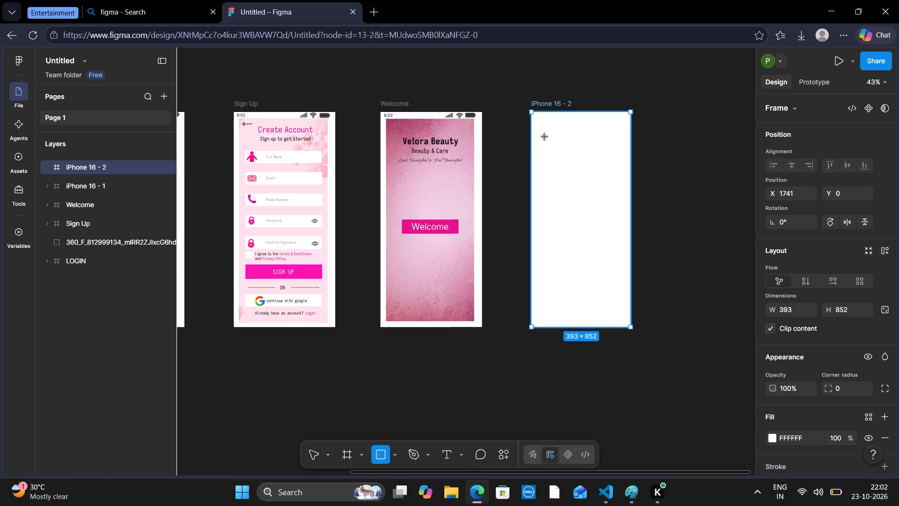
{"action": "left_click_drag", "start_coordinate": [545, 137], "coordinate": [619, 317]}
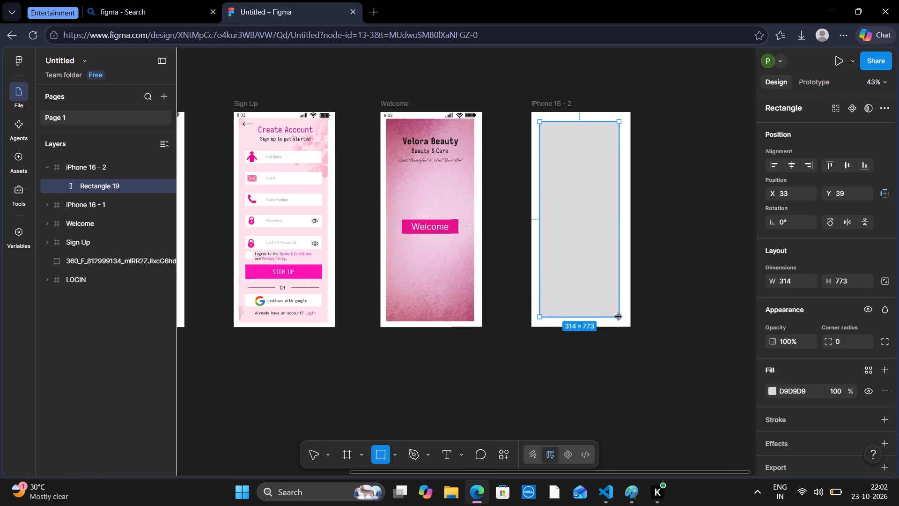
{"action": "left_click_drag", "start_coordinate": [619, 317], "coordinate": [622, 319]}
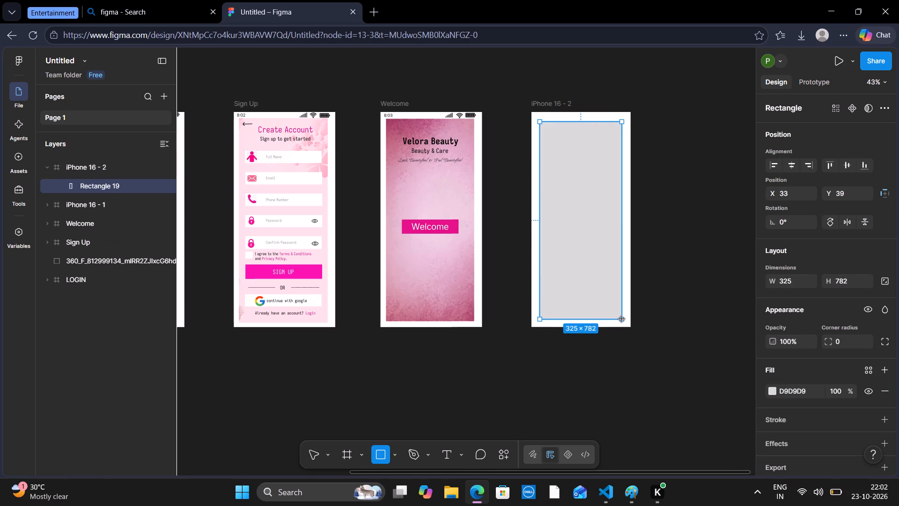
{"action": "left_click_drag", "start_coordinate": [622, 319], "coordinate": [623, 320]}
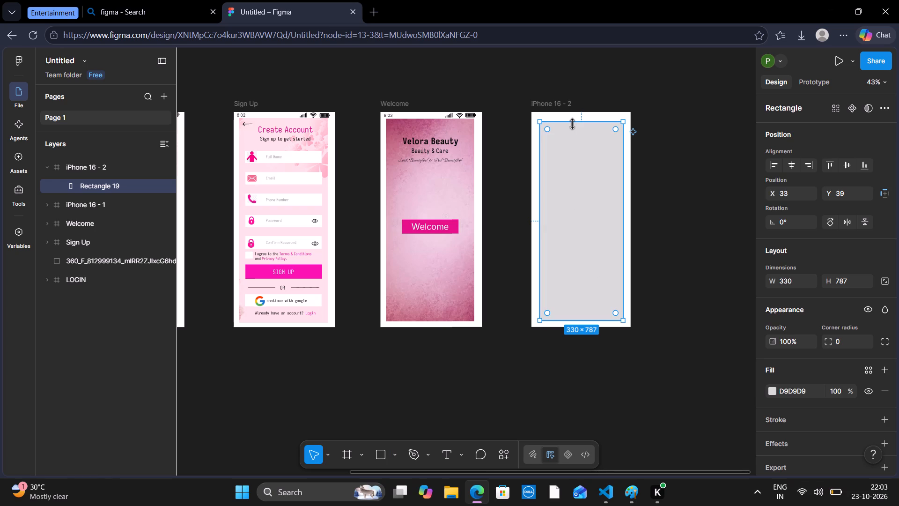
Resize the grey rectangle to about 348 × 800 at X 19, Y 26, leaving a narrow margin inside the frame.
{"action": "left_click", "coordinate": [573, 124]}
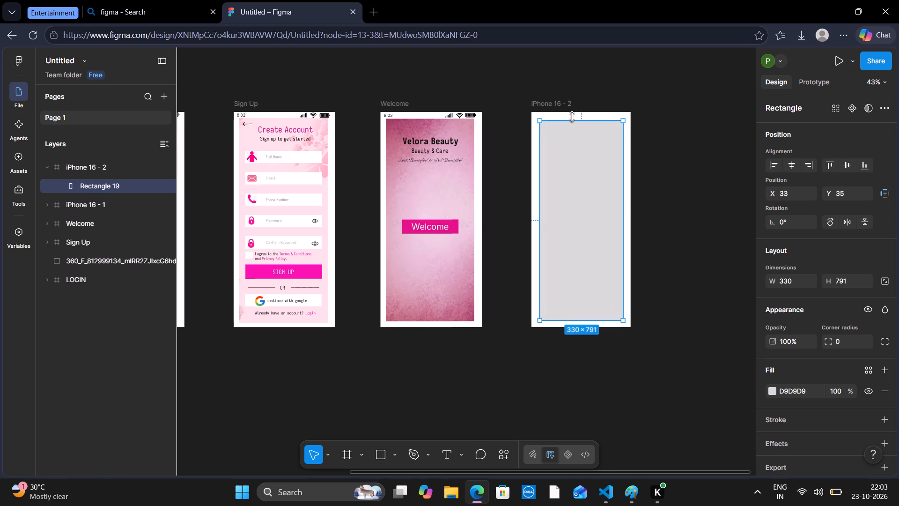
{"action": "left_click_drag", "start_coordinate": [572, 120], "coordinate": [573, 118]}
{"action": "left_click_drag", "start_coordinate": [573, 118], "coordinate": [571, 114]}
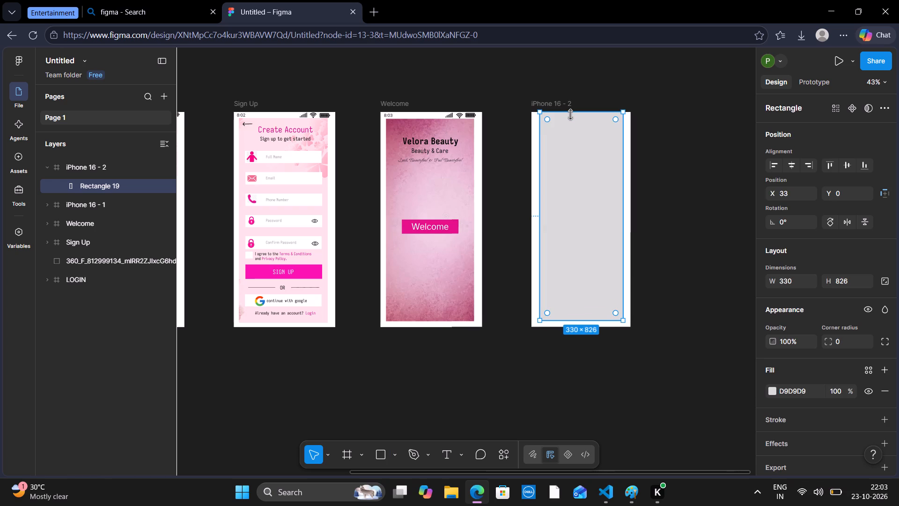
{"action": "left_click_drag", "start_coordinate": [571, 114], "coordinate": [571, 117]}
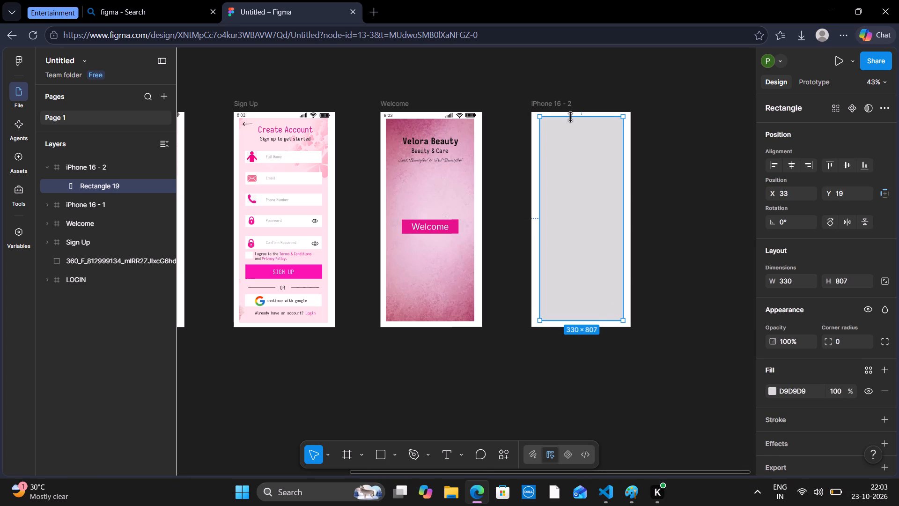
{"action": "left_click_drag", "start_coordinate": [571, 117], "coordinate": [570, 118]}
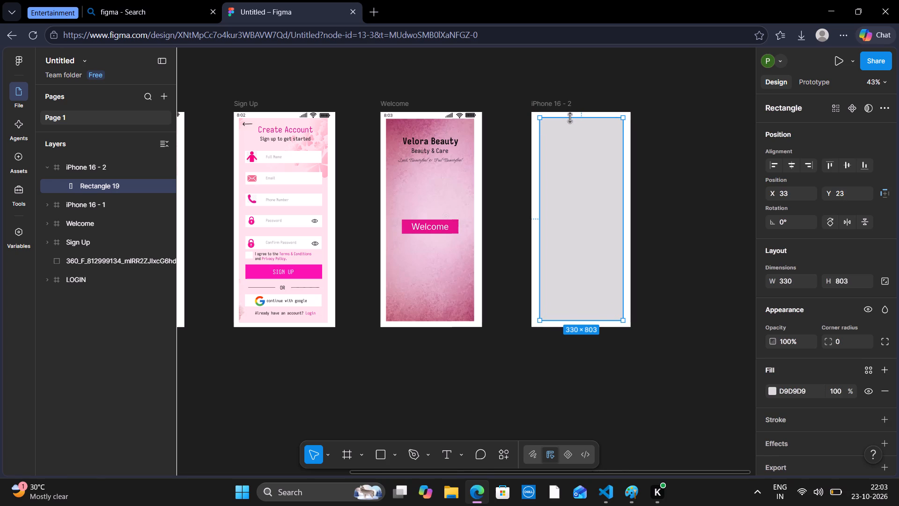
{"action": "left_click_drag", "start_coordinate": [570, 118], "coordinate": [570, 119]}
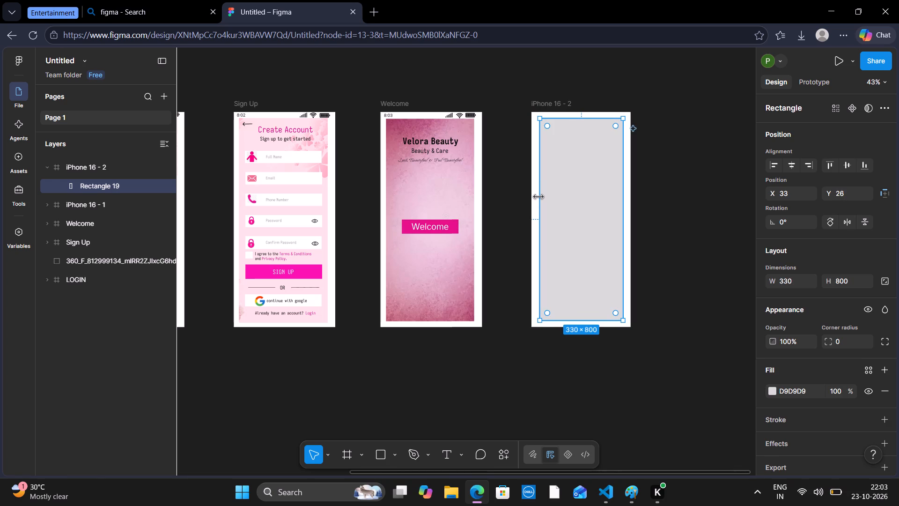
{"action": "left_click", "coordinate": [538, 196]}
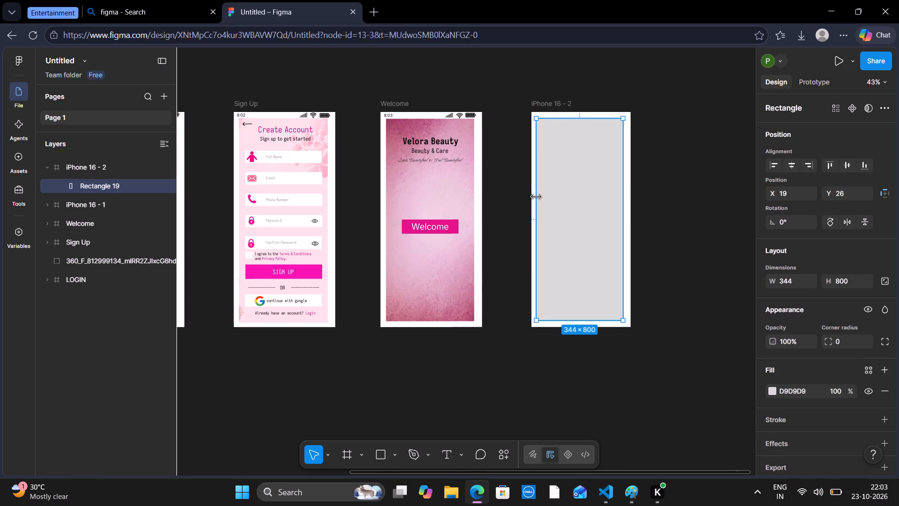
{"action": "left_click", "coordinate": [623, 208]}
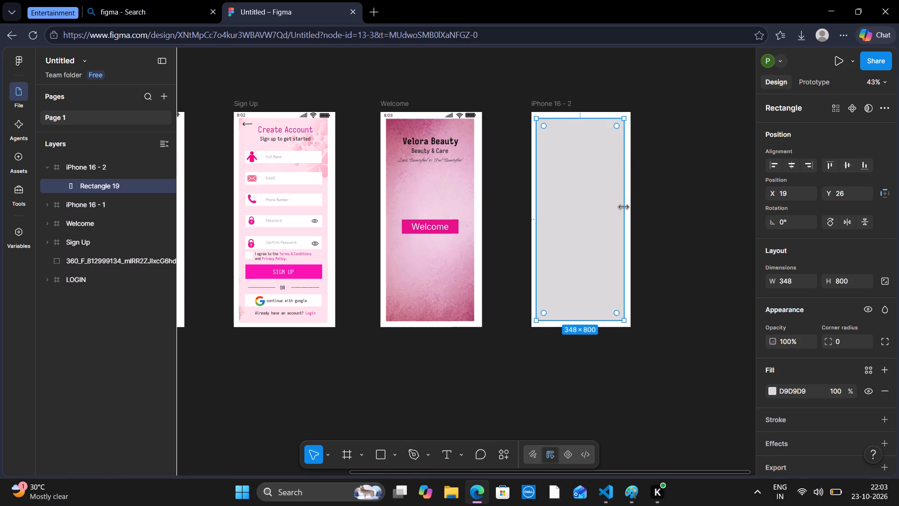
{"action": "left_click", "coordinate": [574, 322]}
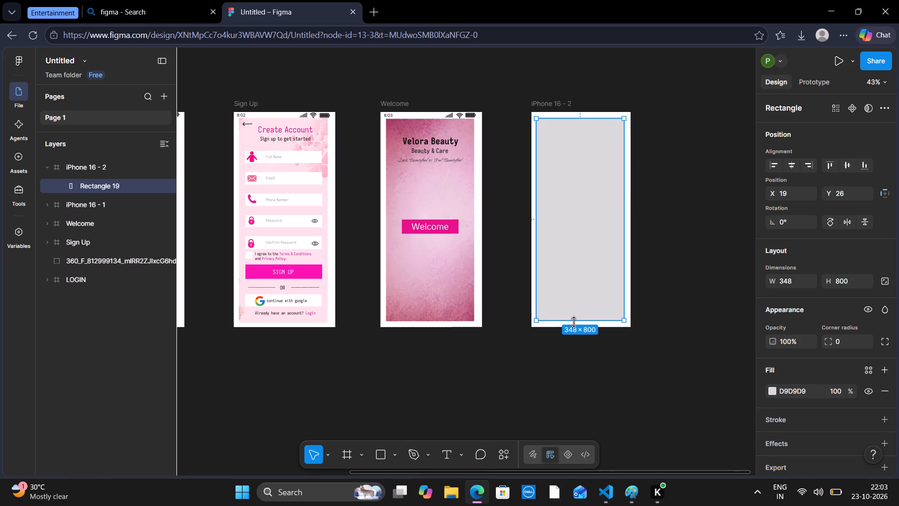
{"action": "left_click", "coordinate": [574, 322]}
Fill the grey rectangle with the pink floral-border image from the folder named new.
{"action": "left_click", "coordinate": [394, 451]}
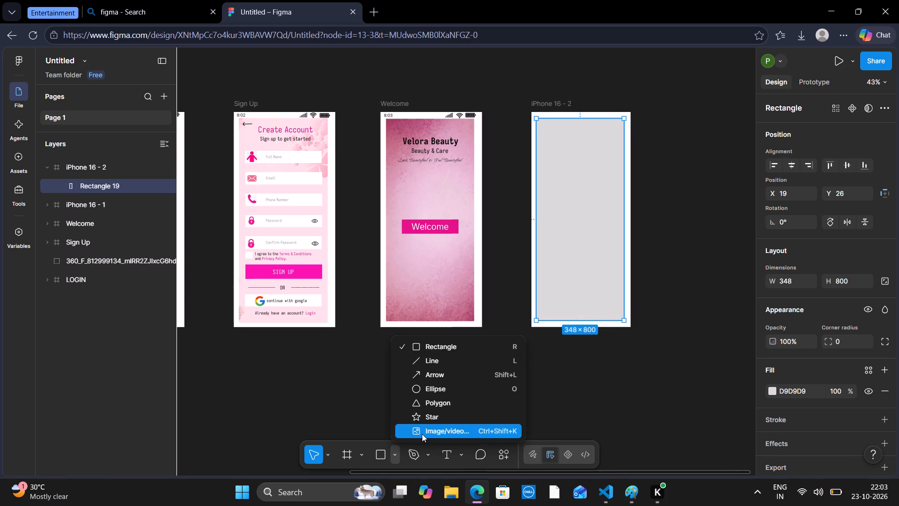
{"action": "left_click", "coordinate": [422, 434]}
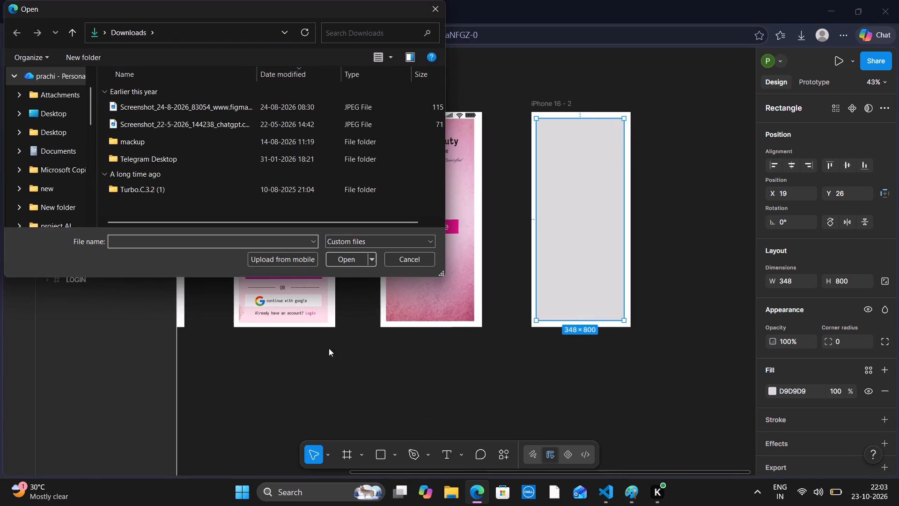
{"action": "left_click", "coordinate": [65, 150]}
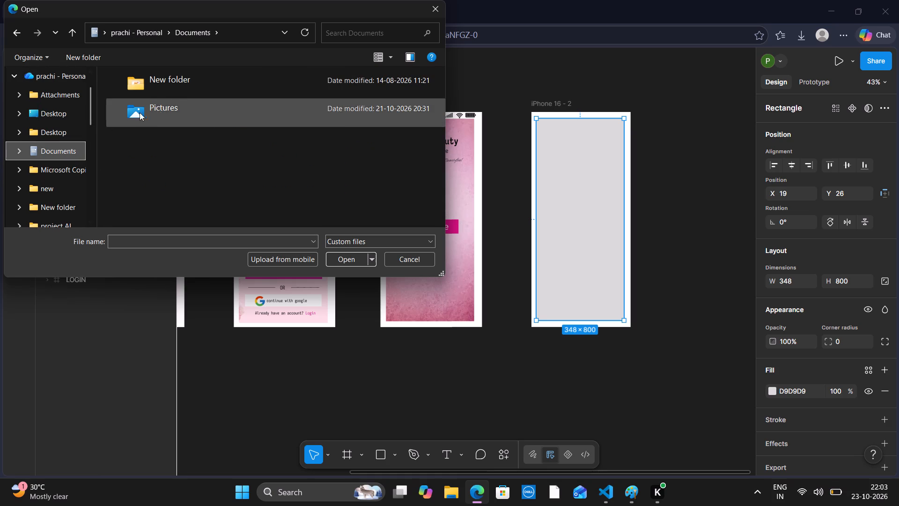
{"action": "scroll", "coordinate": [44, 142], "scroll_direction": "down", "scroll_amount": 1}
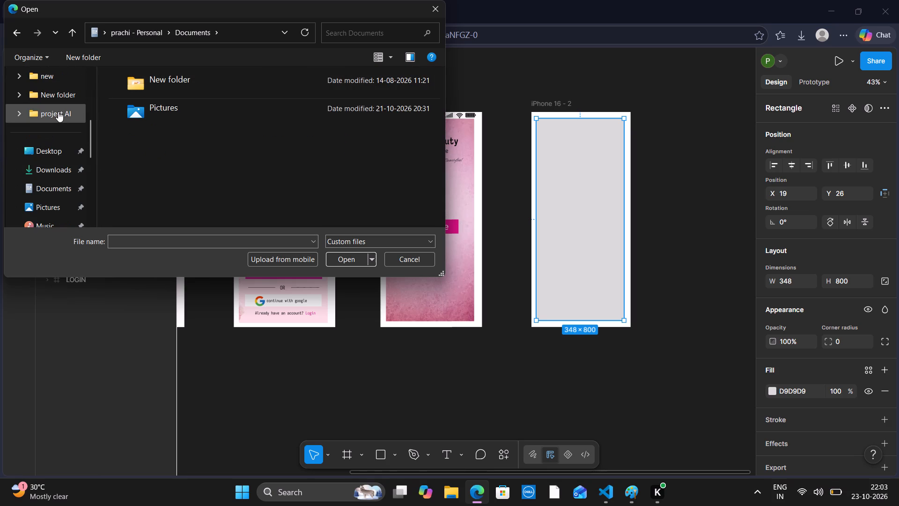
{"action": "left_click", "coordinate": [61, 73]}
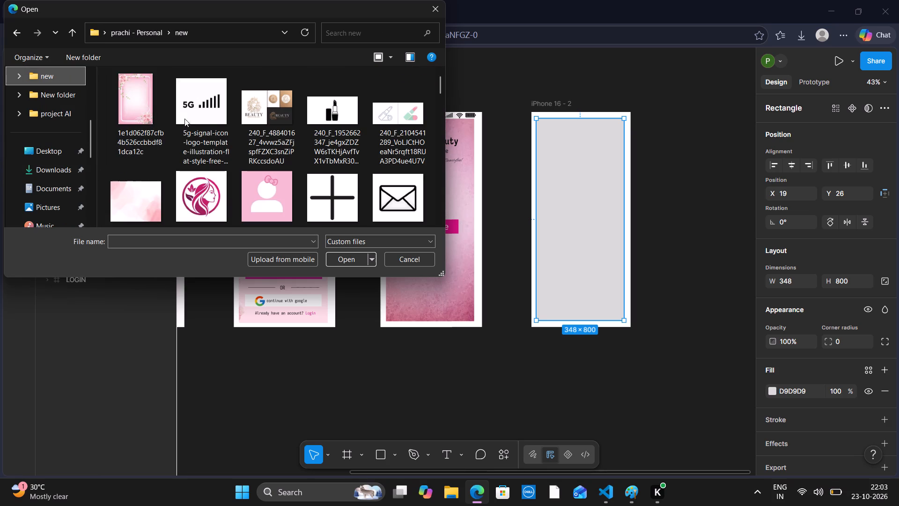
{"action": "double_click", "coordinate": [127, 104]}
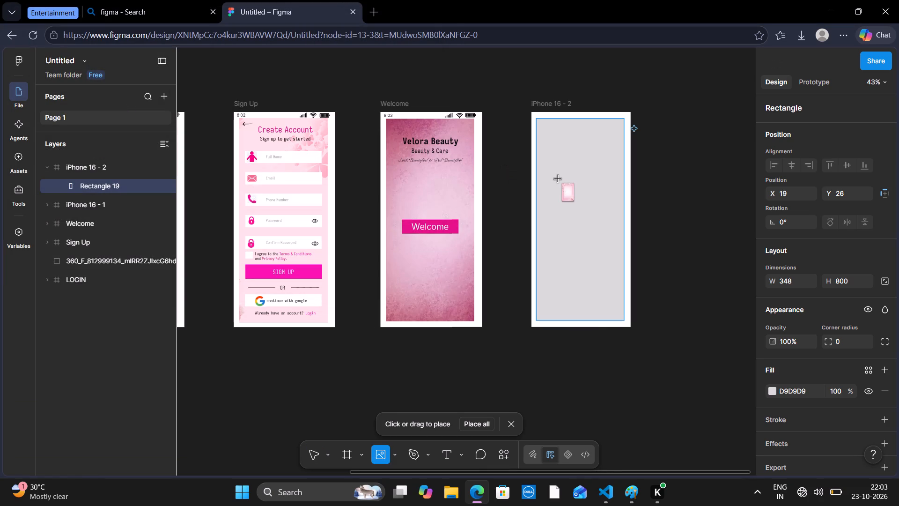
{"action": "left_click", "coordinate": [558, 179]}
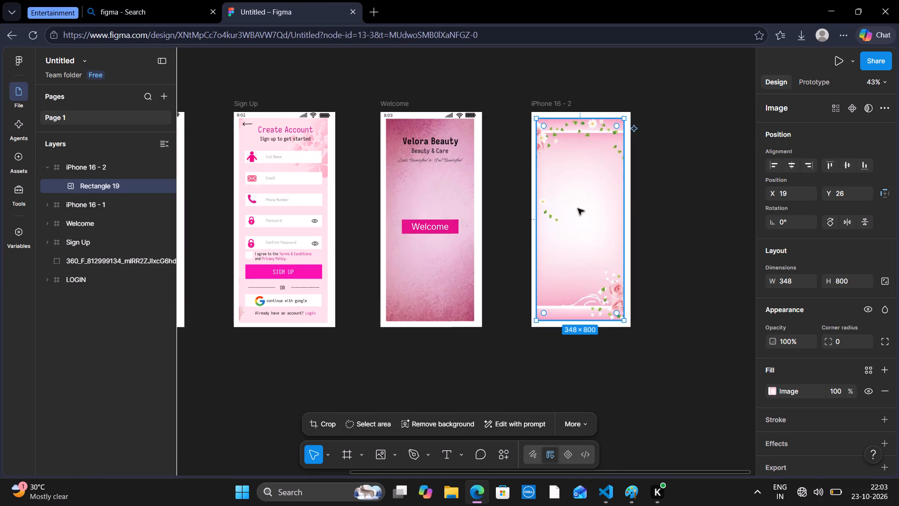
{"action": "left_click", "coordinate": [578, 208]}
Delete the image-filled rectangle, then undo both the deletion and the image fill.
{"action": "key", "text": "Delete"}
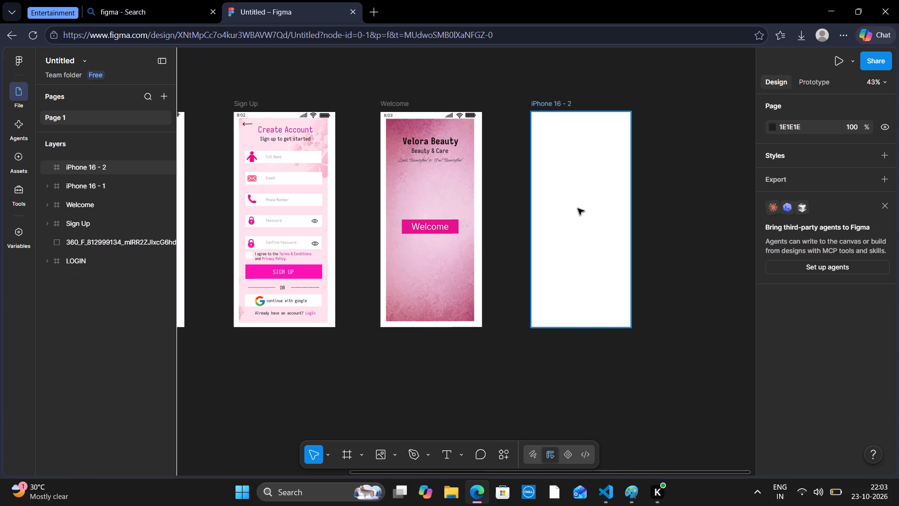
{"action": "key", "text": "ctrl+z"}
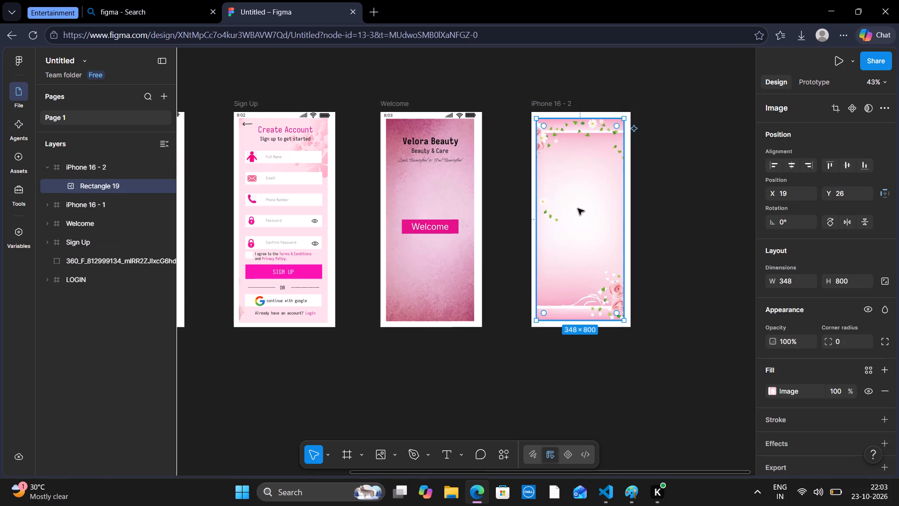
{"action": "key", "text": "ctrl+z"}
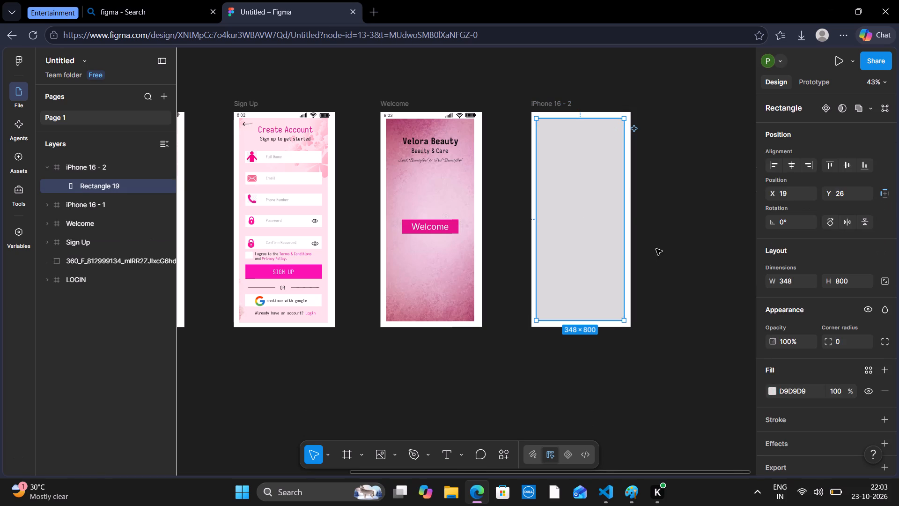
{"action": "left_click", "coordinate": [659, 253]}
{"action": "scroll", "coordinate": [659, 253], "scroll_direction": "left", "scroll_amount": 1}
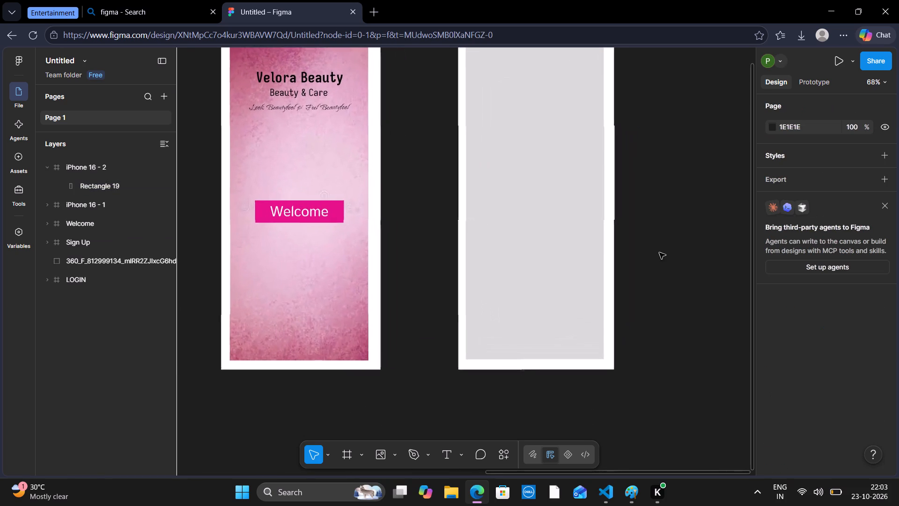
Fill the grey rectangle in the iPhone 16 - 2 frame with the texture-of-a-solid-pink-color page-border image from the folder named new.
{"action": "scroll", "coordinate": [659, 253], "scroll_direction": "up", "scroll_amount": 1}
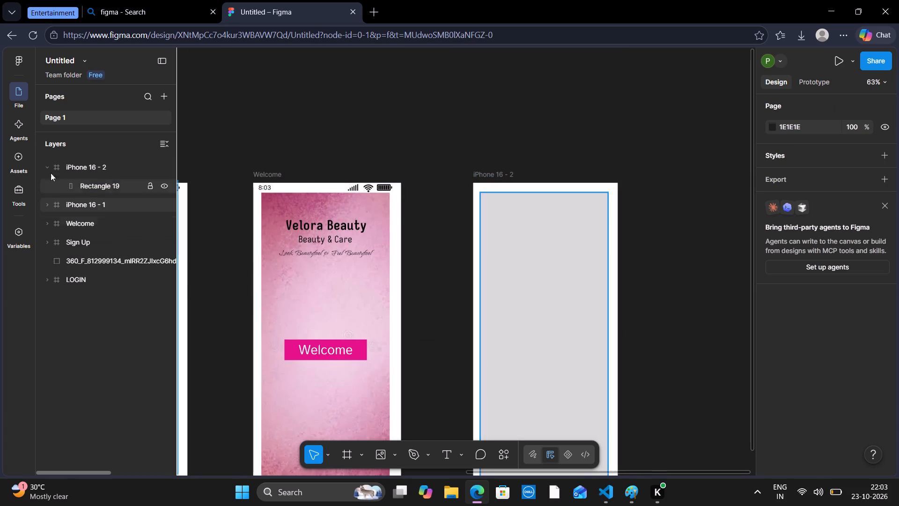
{"action": "left_click", "coordinate": [382, 452]}
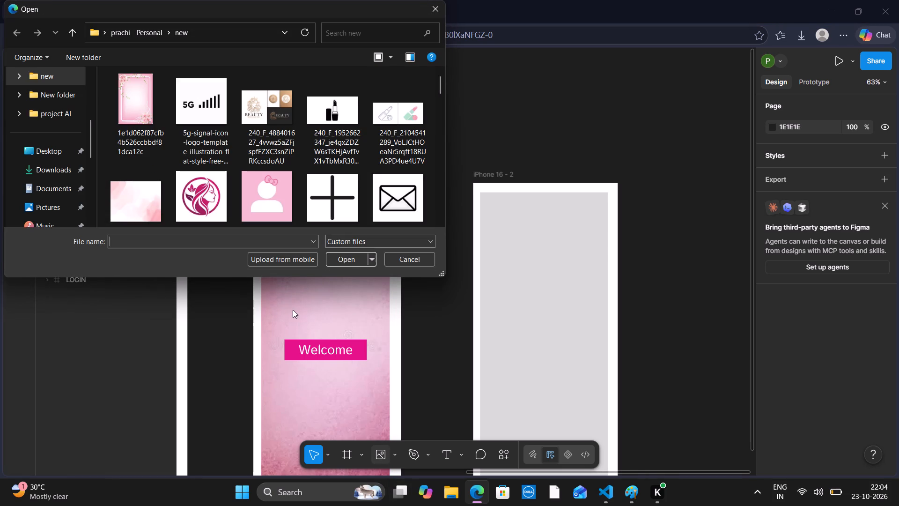
{"action": "scroll", "coordinate": [288, 213], "scroll_direction": "down", "scroll_amount": 2}
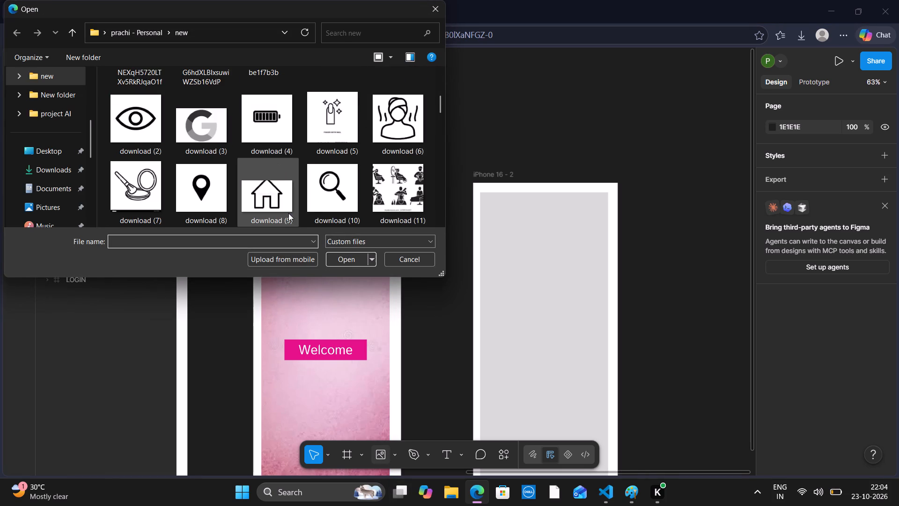
{"action": "scroll", "coordinate": [288, 213], "scroll_direction": "down", "scroll_amount": 2}
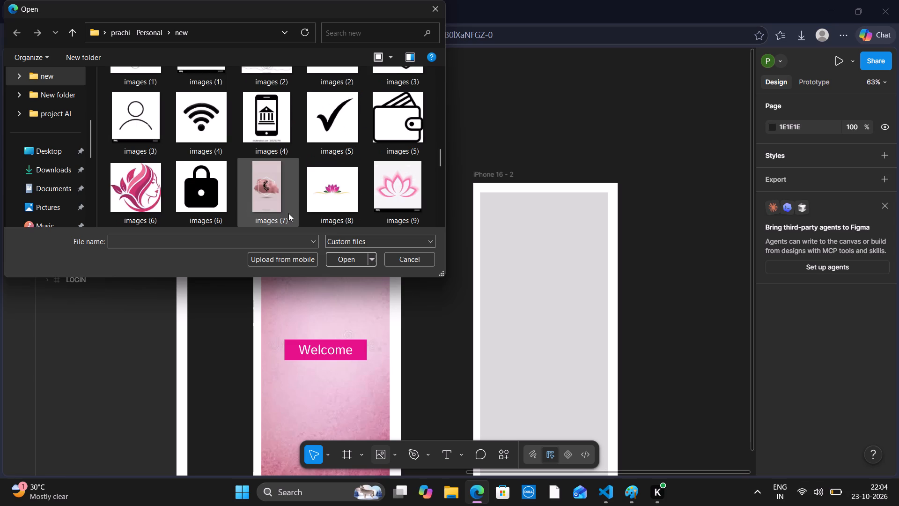
{"action": "scroll", "coordinate": [288, 213], "scroll_direction": "down", "scroll_amount": 1}
{"action": "scroll", "coordinate": [288, 213], "scroll_direction": "up", "scroll_amount": 1}
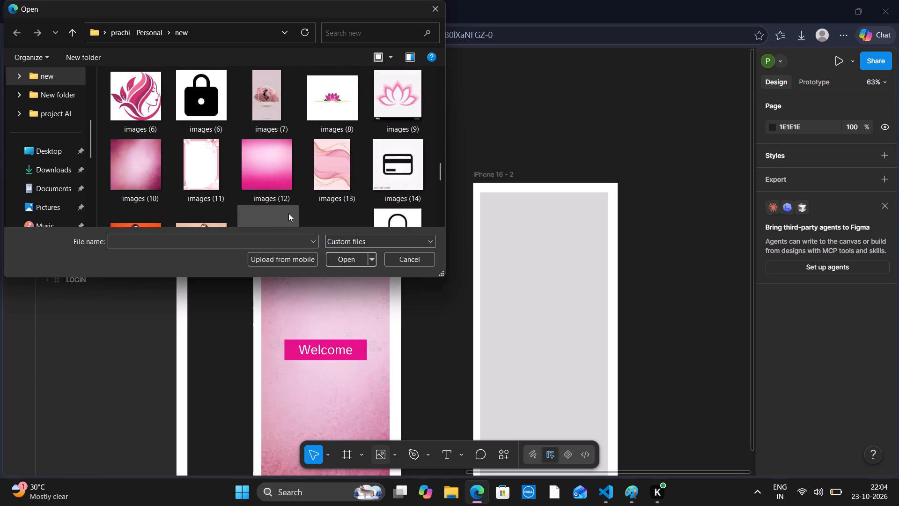
{"action": "scroll", "coordinate": [288, 213], "scroll_direction": "up", "scroll_amount": 1}
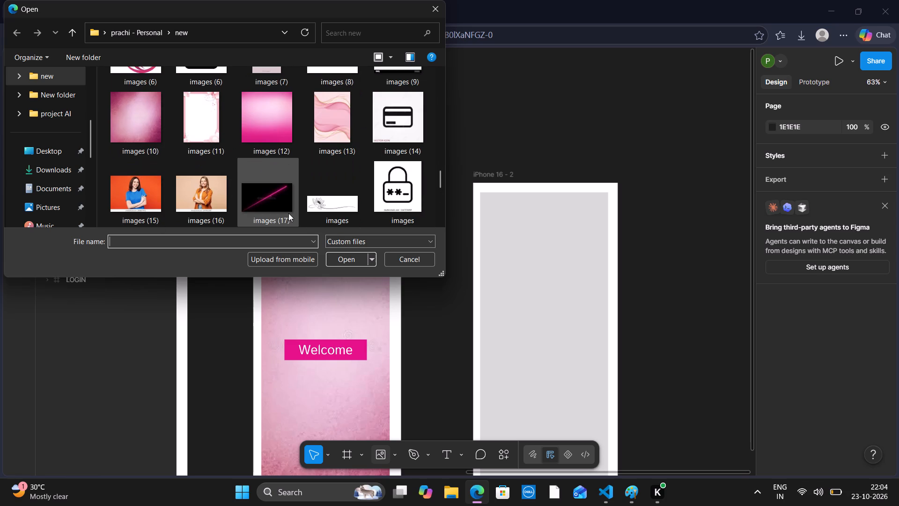
{"action": "scroll", "coordinate": [336, 314], "scroll_direction": "right", "scroll_amount": 3}
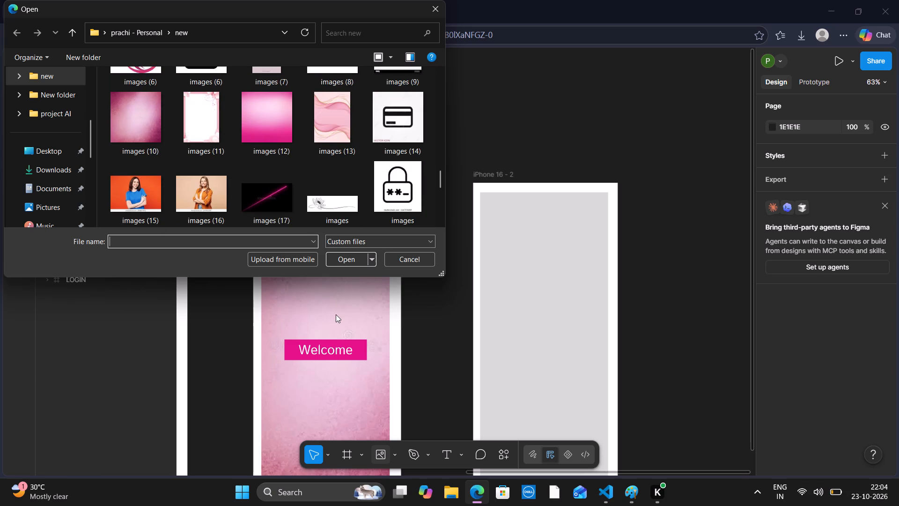
{"action": "scroll", "coordinate": [336, 314], "scroll_direction": "right", "scroll_amount": 1}
{"action": "scroll", "coordinate": [277, 133], "scroll_direction": "down", "scroll_amount": 1}
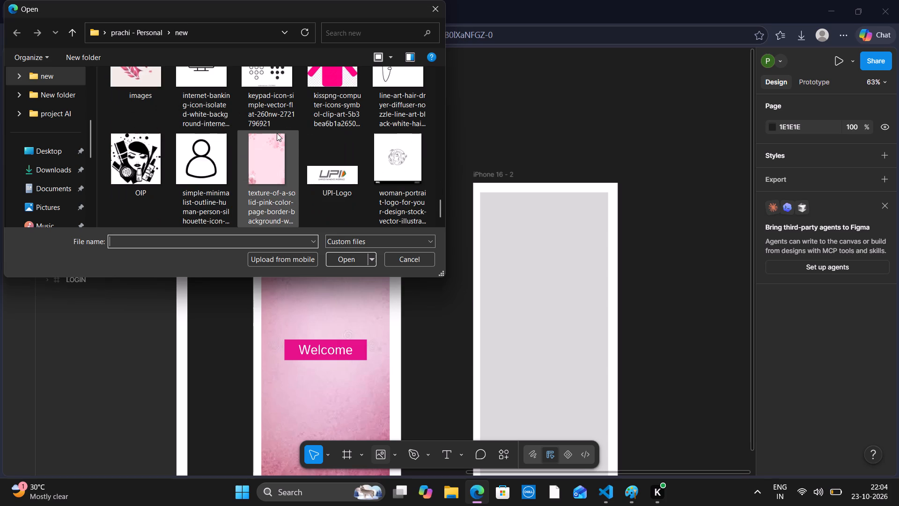
{"action": "scroll", "coordinate": [277, 133], "scroll_direction": "down", "scroll_amount": 1}
{"action": "double_click", "coordinate": [277, 133]}
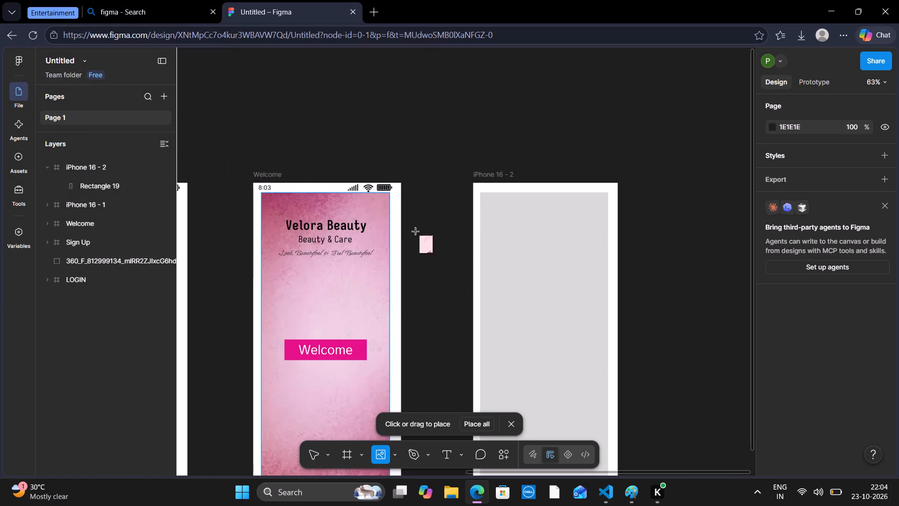
{"action": "left_click", "coordinate": [533, 287]}
Copy the pink floral iPhone 16 - 2 frame and place the duplicate beside it at about X 2300, Y 0.
{"action": "scroll", "coordinate": [548, 242], "scroll_direction": "right", "scroll_amount": 1}
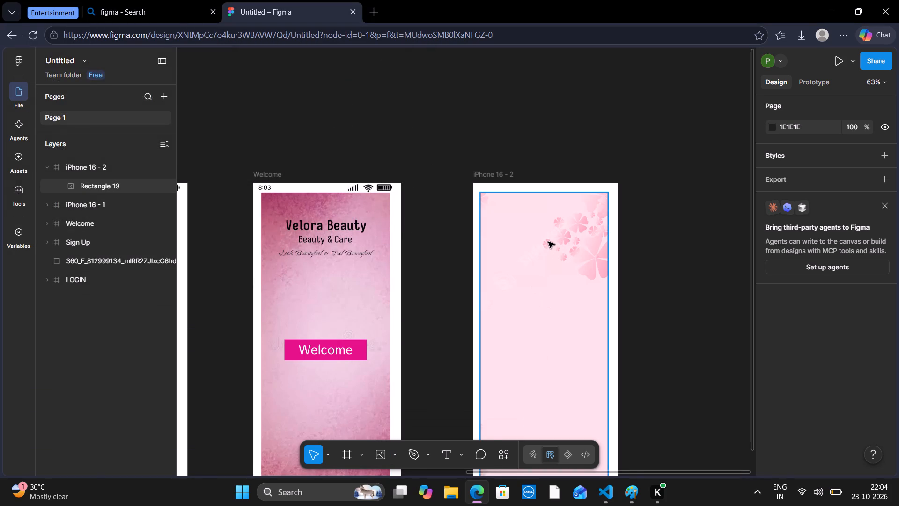
{"action": "scroll", "coordinate": [548, 242], "scroll_direction": "right", "scroll_amount": 3}
{"action": "scroll", "coordinate": [548, 242], "scroll_direction": "left", "scroll_amount": 1}
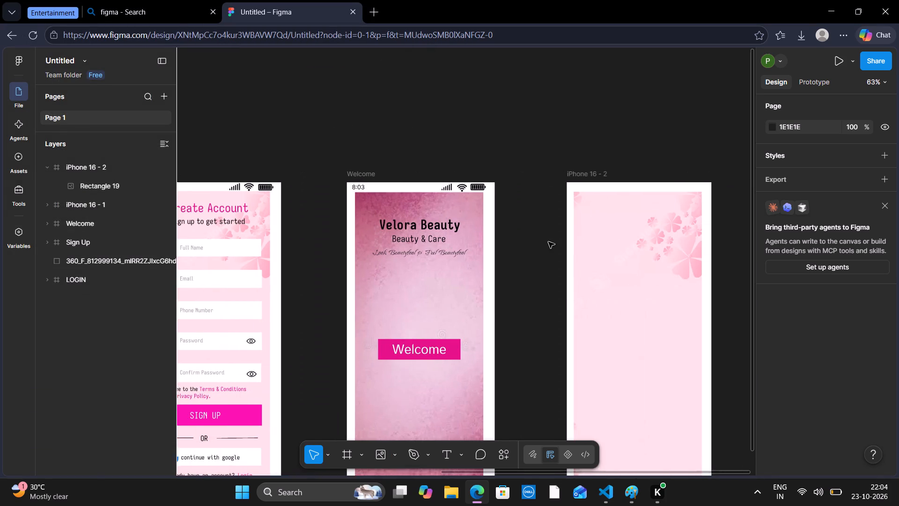
{"action": "scroll", "coordinate": [548, 242], "scroll_direction": "down", "scroll_amount": 1}
{"action": "scroll", "coordinate": [534, 244], "scroll_direction": "up", "scroll_amount": 1}
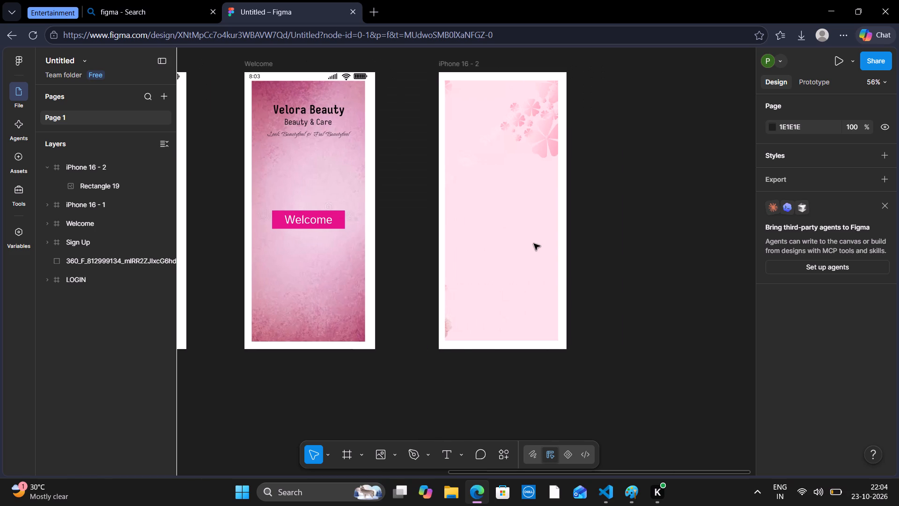
{"action": "scroll", "coordinate": [534, 244], "scroll_direction": "up", "scroll_amount": 1}
{"action": "scroll", "coordinate": [492, 141], "scroll_direction": "left", "scroll_amount": 2}
{"action": "scroll", "coordinate": [492, 141], "scroll_direction": "down", "scroll_amount": 1}
{"action": "scroll", "coordinate": [476, 162], "scroll_direction": "up", "scroll_amount": 1}
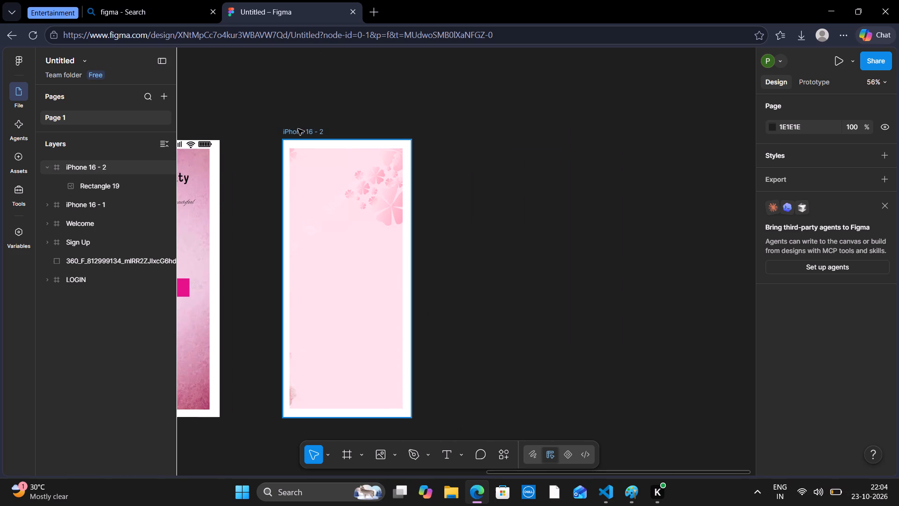
{"action": "left_click", "coordinate": [298, 130]}
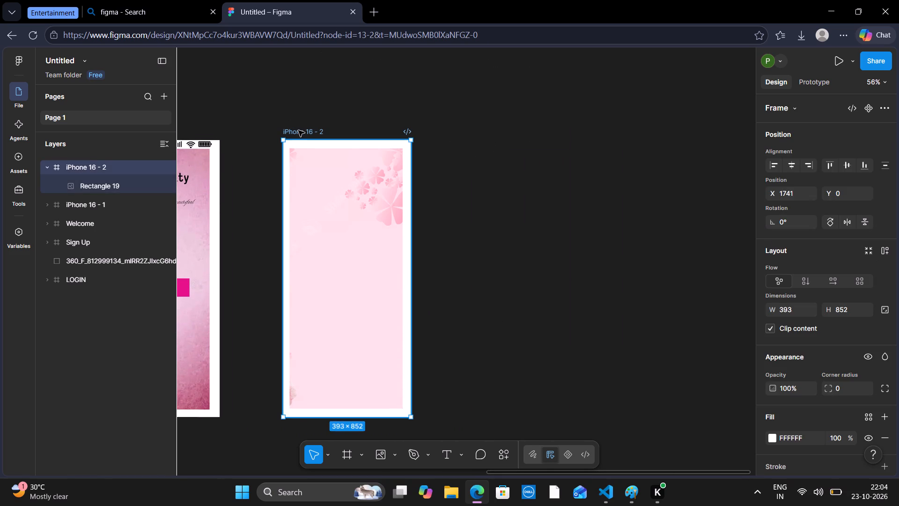
{"action": "key", "text": "ctrl+c"}
{"action": "left_click", "coordinate": [657, 171]}
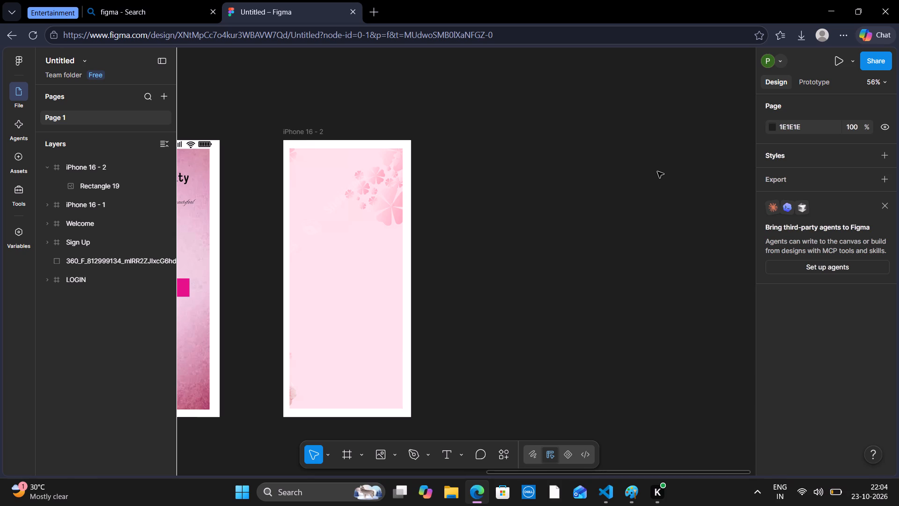
{"action": "key", "text": "ctrl+v"}
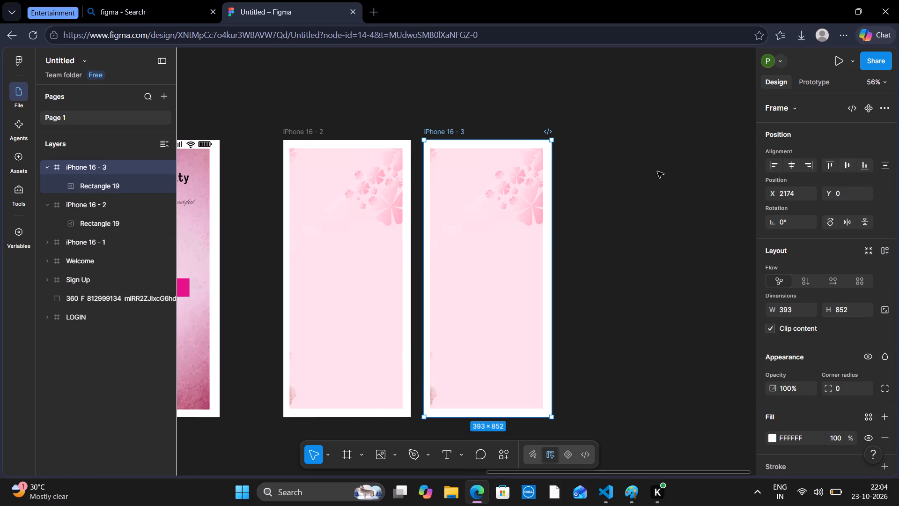
{"action": "scroll", "coordinate": [657, 171], "scroll_direction": "left", "scroll_amount": 1}
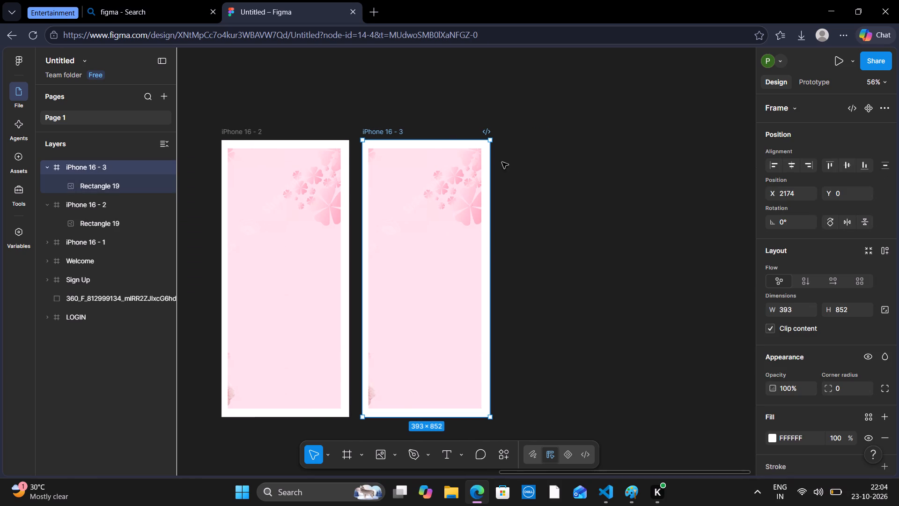
{"action": "left_click_drag", "start_coordinate": [383, 130], "coordinate": [427, 125]}
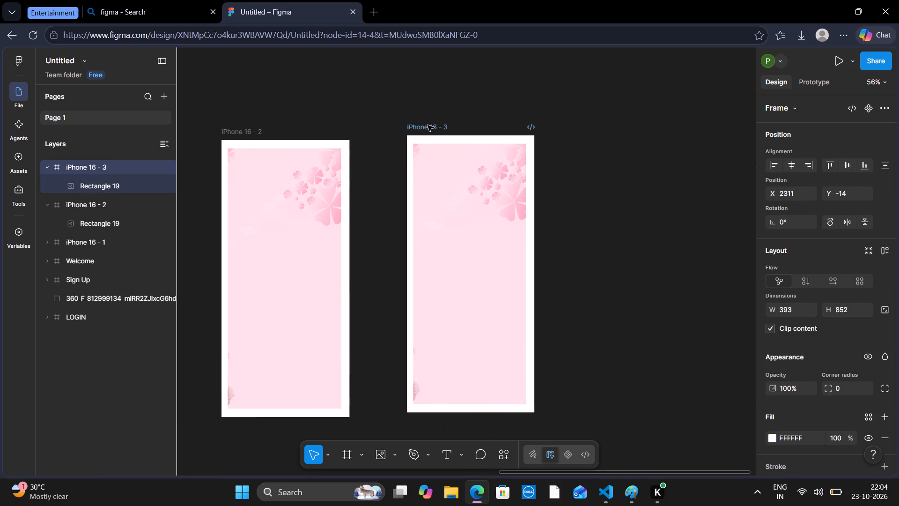
{"action": "left_click_drag", "start_coordinate": [427, 125], "coordinate": [424, 131]}
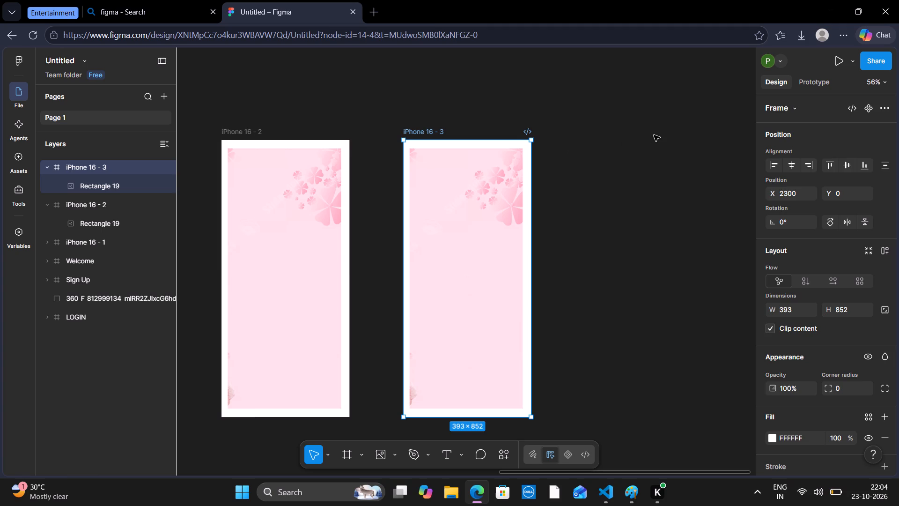
Paste another copy of the floral frame and align it in the row at about X 2870, Y 0.
{"action": "left_click", "coordinate": [654, 134]}
{"action": "key", "text": "ctrl+v"}
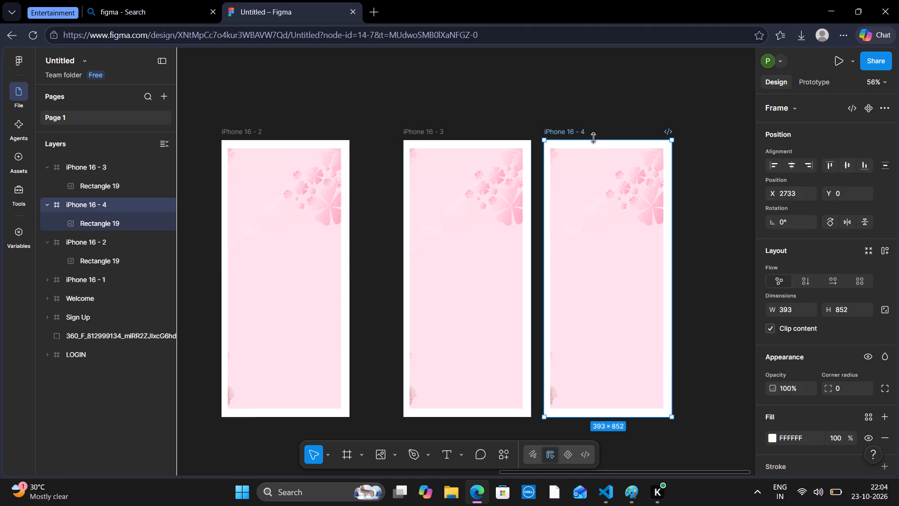
{"action": "scroll", "coordinate": [571, 138], "scroll_direction": "left", "scroll_amount": 2}
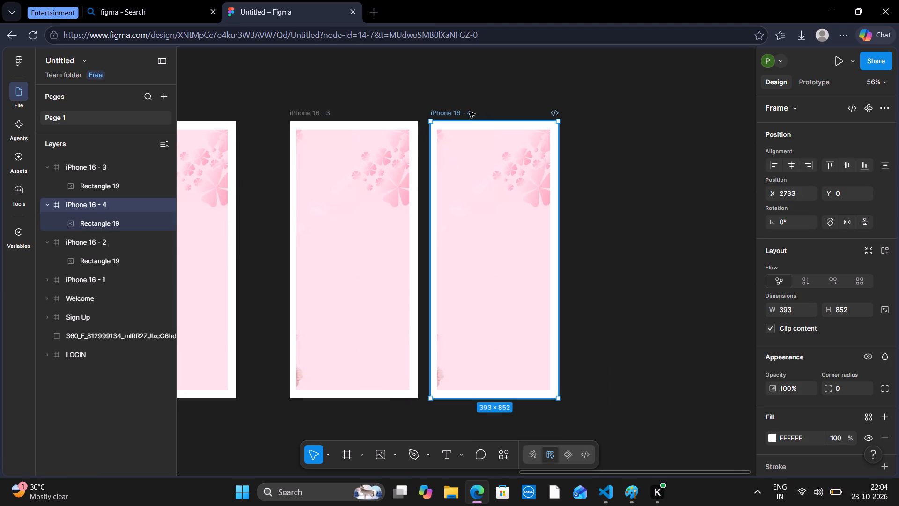
{"action": "left_click_drag", "start_coordinate": [469, 112], "coordinate": [514, 115]}
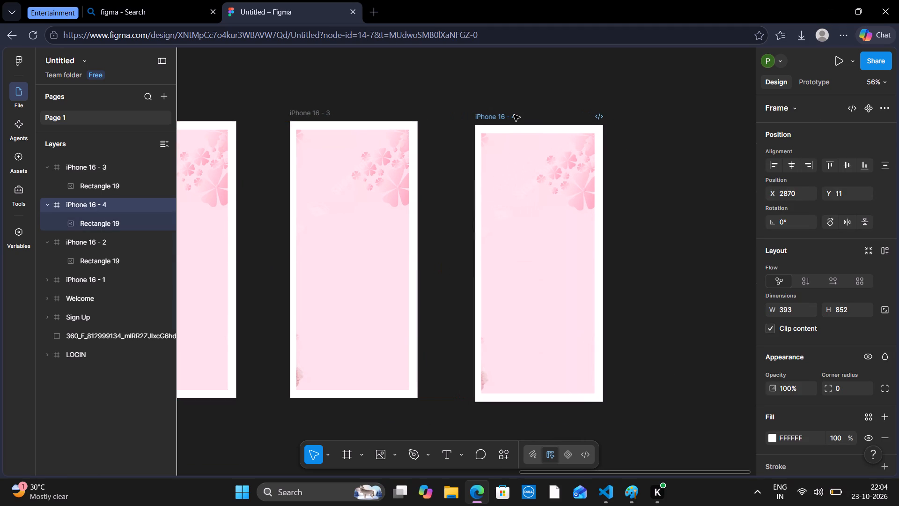
{"action": "left_click_drag", "start_coordinate": [514, 115], "coordinate": [514, 112]}
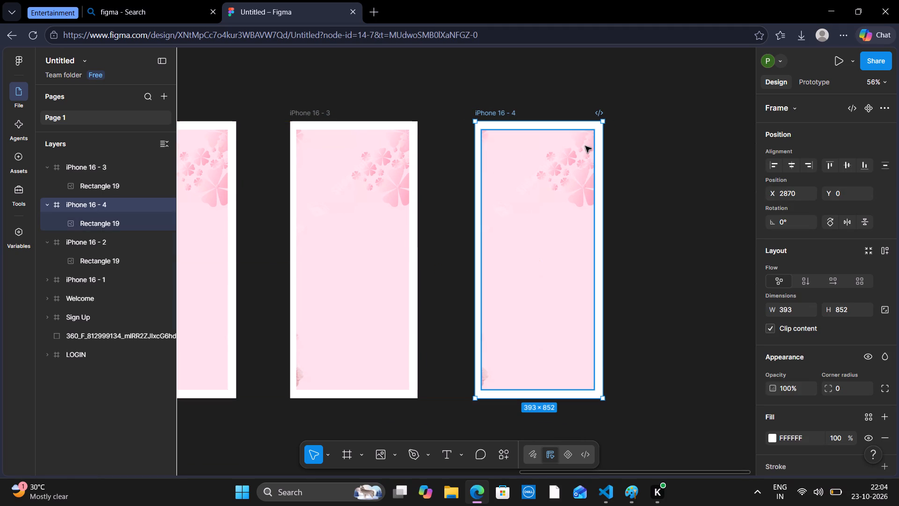
Paste a third copy of the floral frame and position it after the previous one at about X 3440, Y 0.
{"action": "scroll", "coordinate": [585, 146], "scroll_direction": "left", "scroll_amount": 4}
{"action": "left_click", "coordinate": [544, 135]}
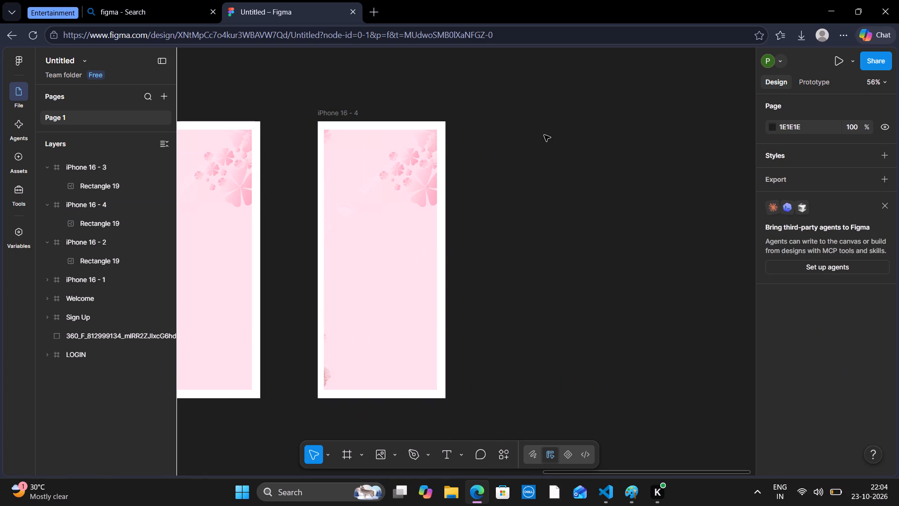
{"action": "key", "text": "ctrl+v"}
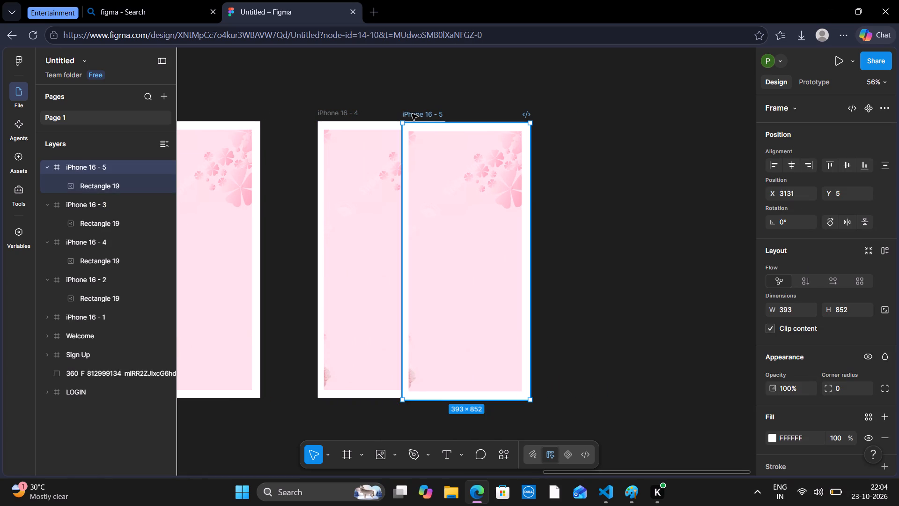
{"action": "left_click_drag", "start_coordinate": [412, 114], "coordinate": [511, 115]}
Paste a fourth copy of the floral frame and line it up at the row's end at about X 4010, Y 0.
{"action": "scroll", "coordinate": [707, 154], "scroll_direction": "left", "scroll_amount": 2}
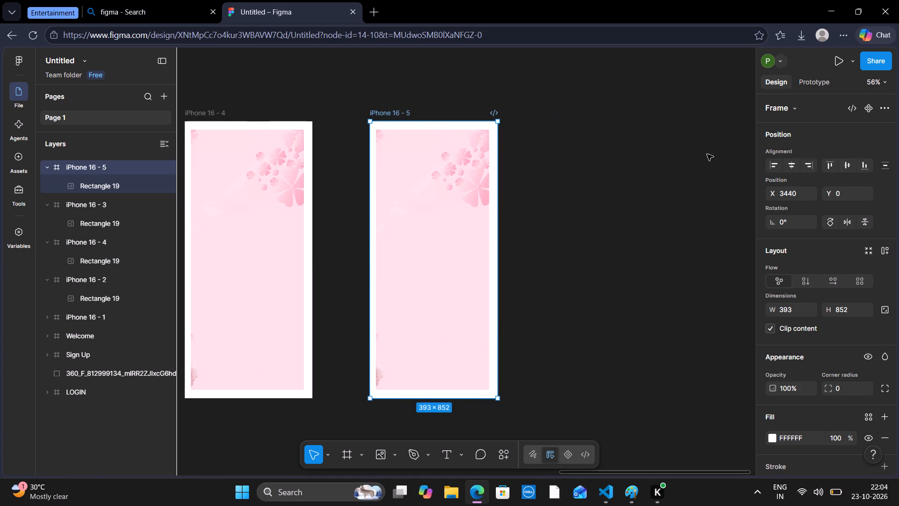
{"action": "left_click", "coordinate": [707, 154]}
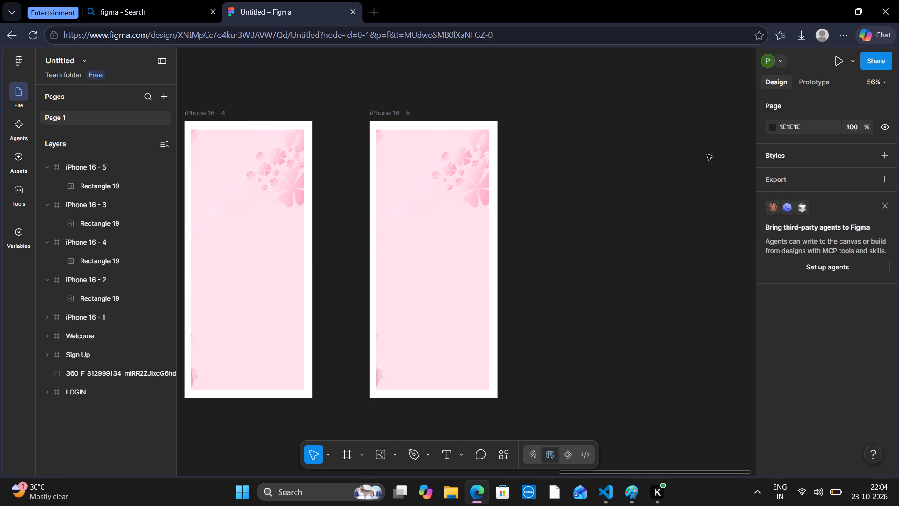
{"action": "key", "text": "ctrl+v"}
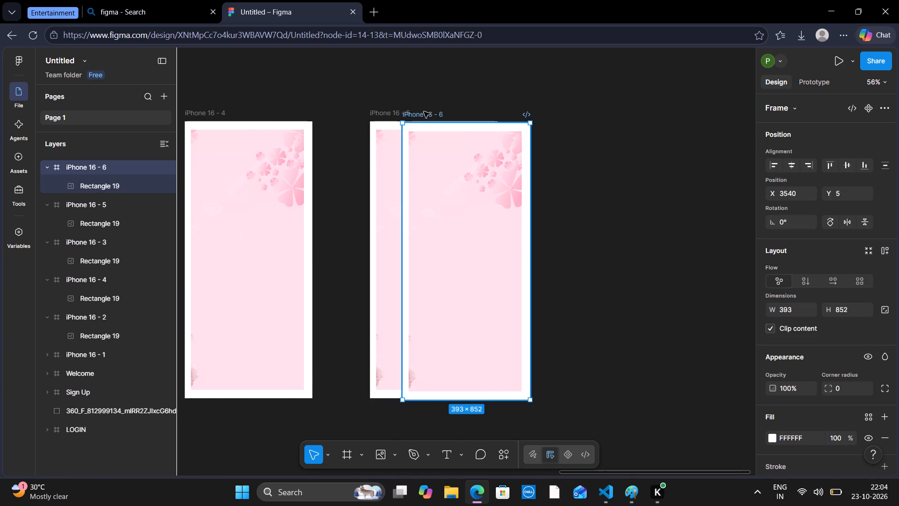
{"action": "left_click_drag", "start_coordinate": [424, 112], "coordinate": [575, 107]}
Paste a fifth copy of the floral frame and space it from the previous one at about X 4602, Y 0.
{"action": "scroll", "coordinate": [575, 107], "scroll_direction": "left", "scroll_amount": 4}
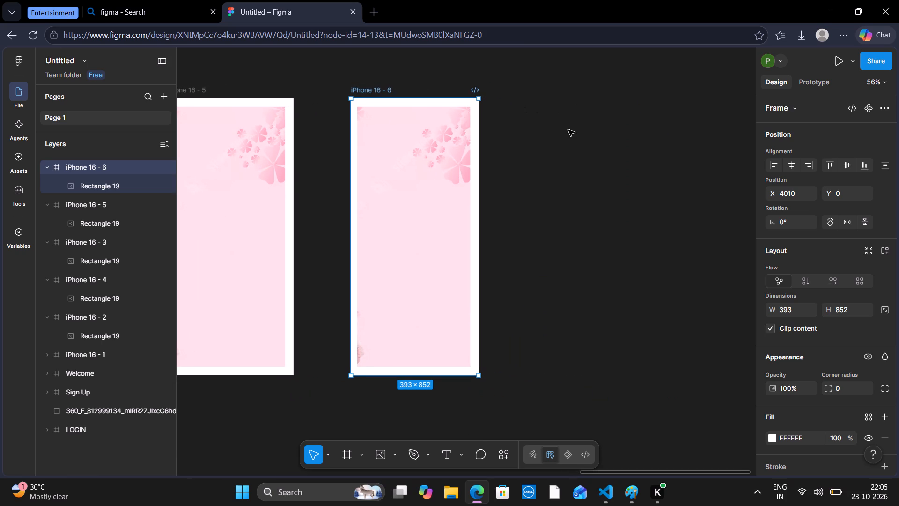
{"action": "key", "text": "ctrl+v"}
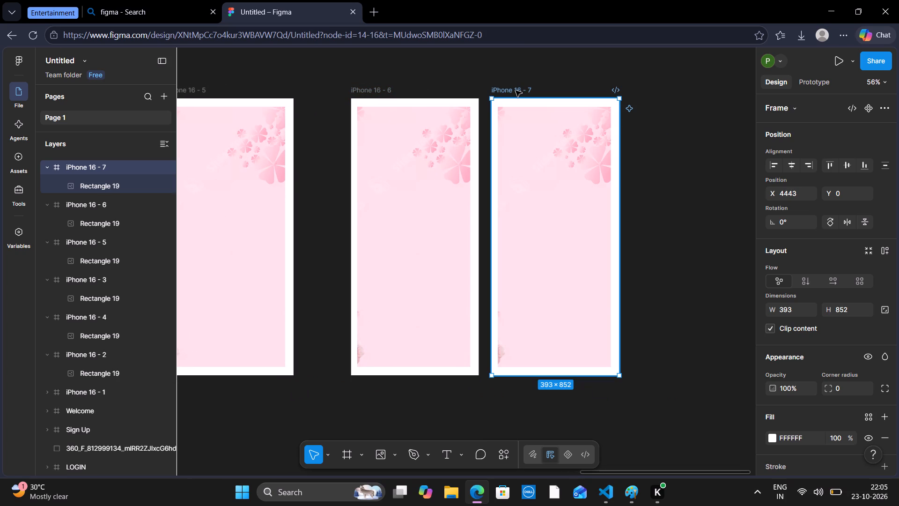
{"action": "left_click_drag", "start_coordinate": [516, 90], "coordinate": [567, 87]}
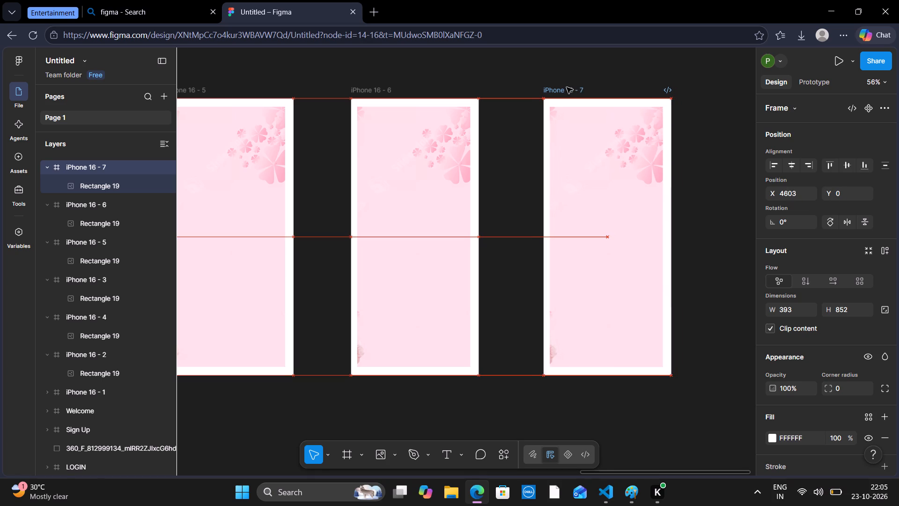
{"action": "left_click_drag", "start_coordinate": [567, 87], "coordinate": [567, 90]}
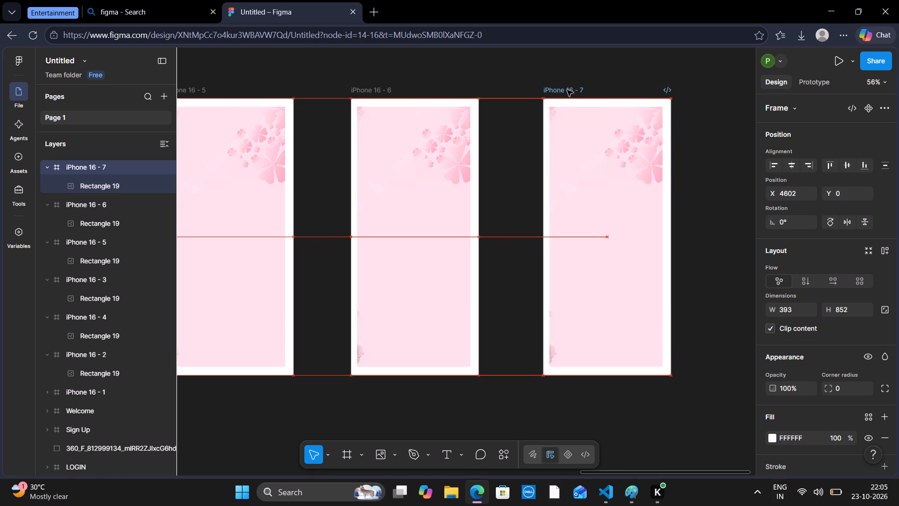
Paste a sixth copy of the floral frame and align it at the row's end at about X 5169, Y 0.
{"action": "scroll", "coordinate": [567, 90], "scroll_direction": "left", "scroll_amount": 5}
{"action": "left_click", "coordinate": [567, 90]}
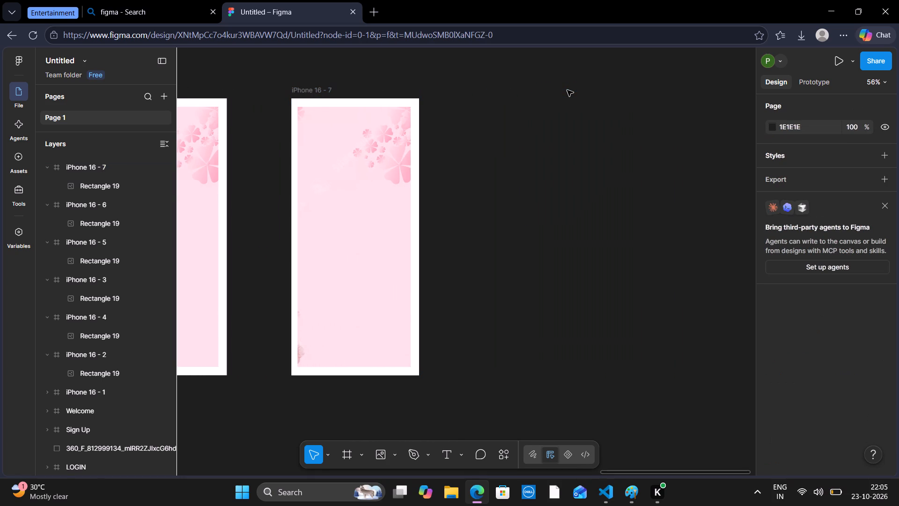
{"action": "key", "text": "ctrl+v"}
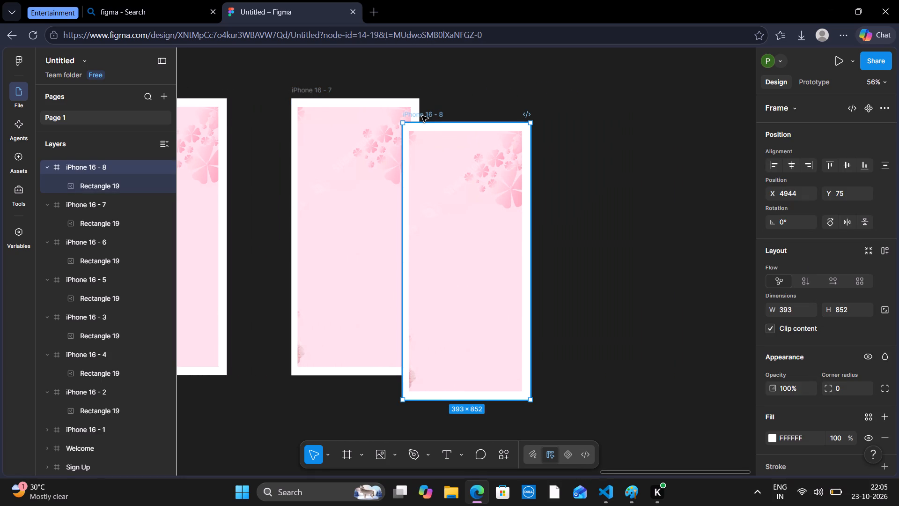
{"action": "left_click_drag", "start_coordinate": [422, 116], "coordinate": [495, 90]}
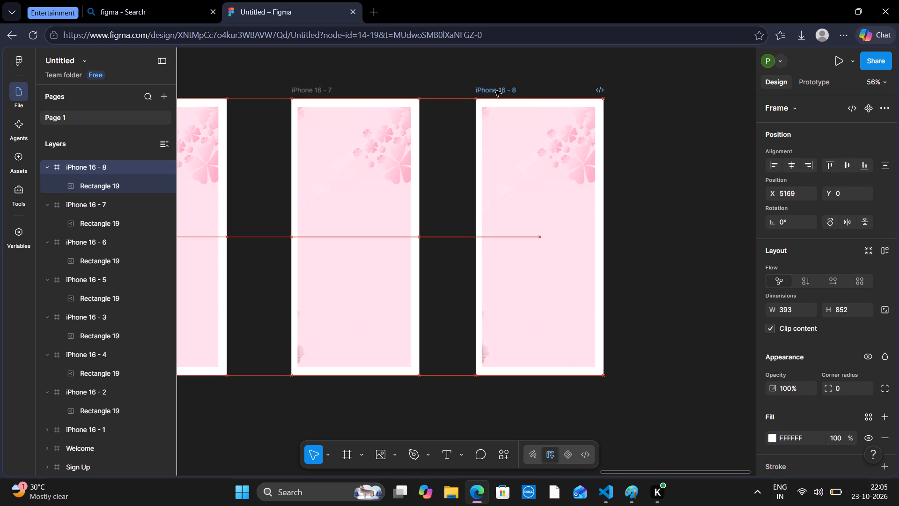
Nudge the sixth floral frame copy at the row's end to about X 5176, Y 0.
{"action": "left_click_drag", "start_coordinate": [495, 90], "coordinate": [498, 92]}
Paste a seventh copy of the floral frame and line it up at the row's end at about X 5762, Y 0.
{"action": "scroll", "coordinate": [498, 92], "scroll_direction": "left", "scroll_amount": 3}
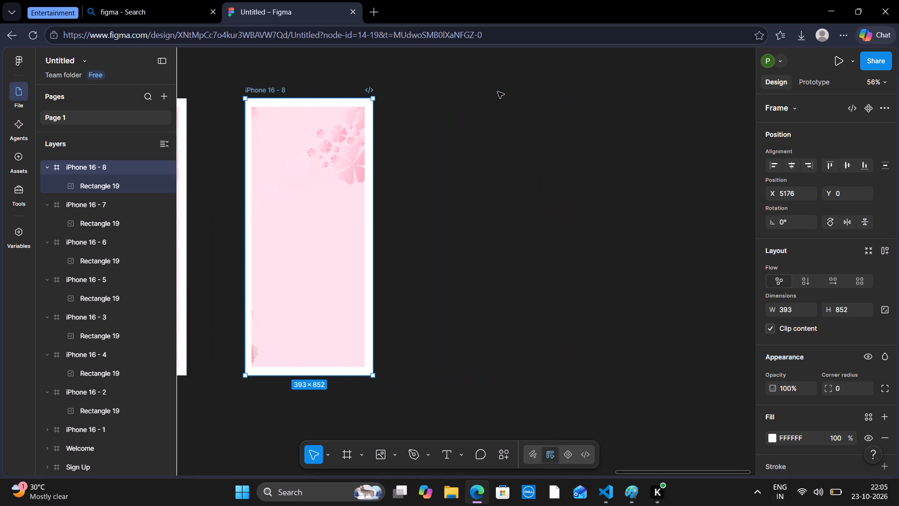
{"action": "scroll", "coordinate": [498, 92], "scroll_direction": "left", "scroll_amount": 1}
{"action": "left_click", "coordinate": [498, 92]}
{"action": "key", "text": "ctrl+v"}
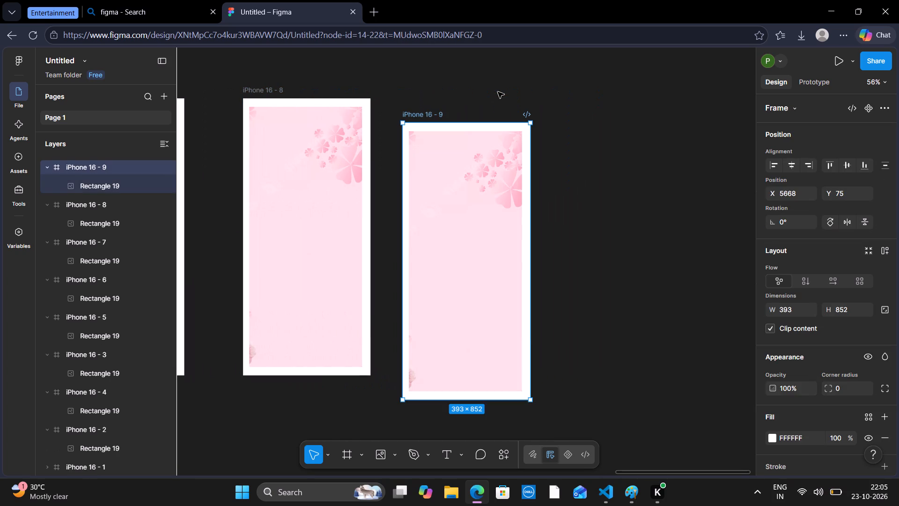
{"action": "left_click_drag", "start_coordinate": [425, 118], "coordinate": [472, 98]}
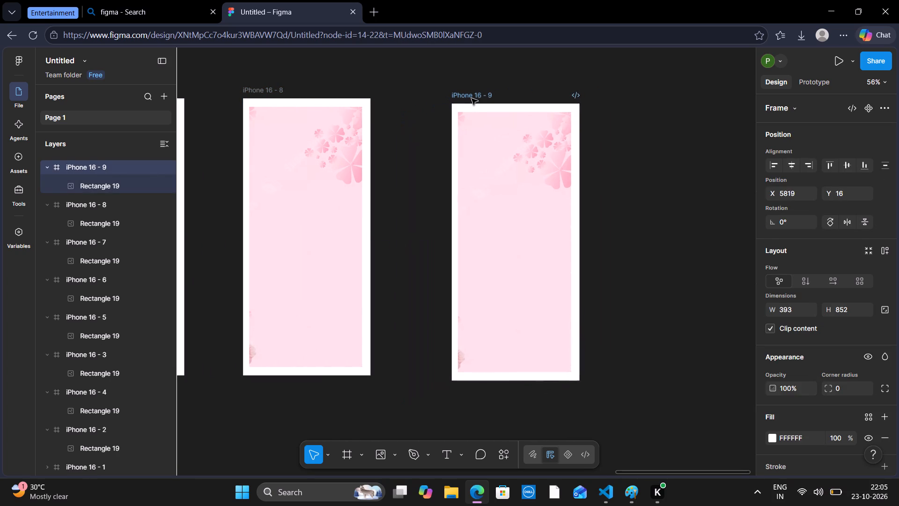
{"action": "left_click_drag", "start_coordinate": [472, 98], "coordinate": [452, 97]}
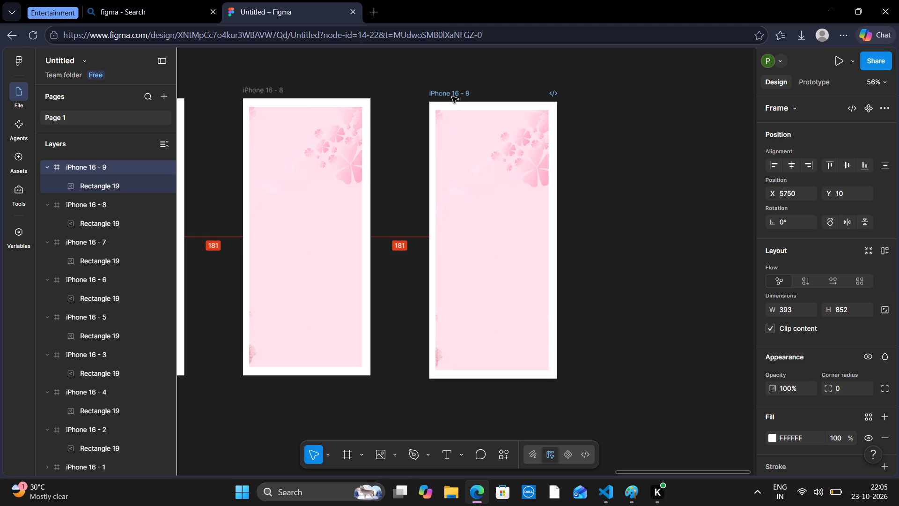
{"action": "left_click_drag", "start_coordinate": [452, 97], "coordinate": [455, 95]}
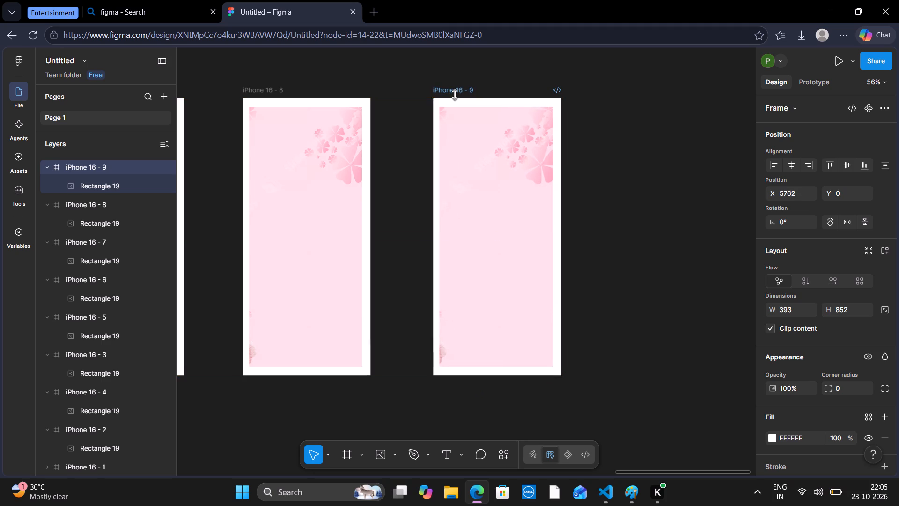
Paste an eighth copy of the floral frame and place it after the previous one at about X 6327, Y 0.
{"action": "left_click", "coordinate": [704, 103]}
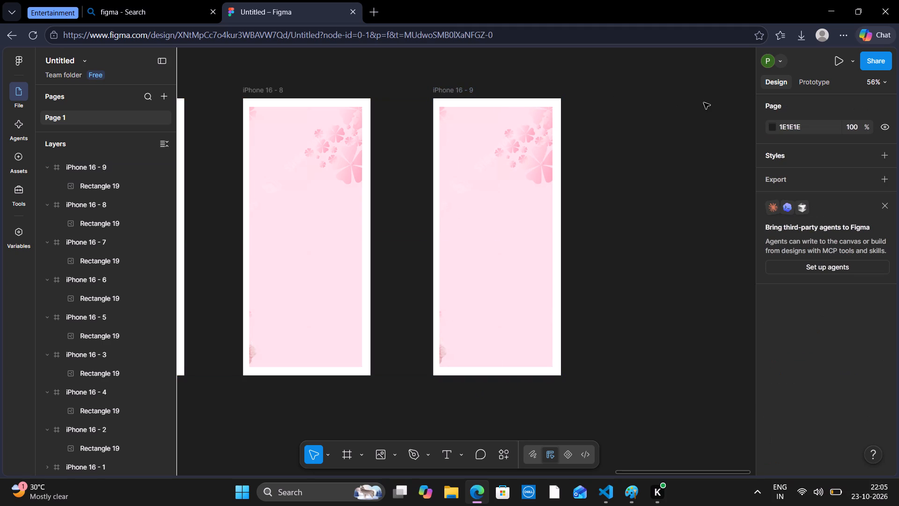
{"action": "key", "text": "ctrl+v"}
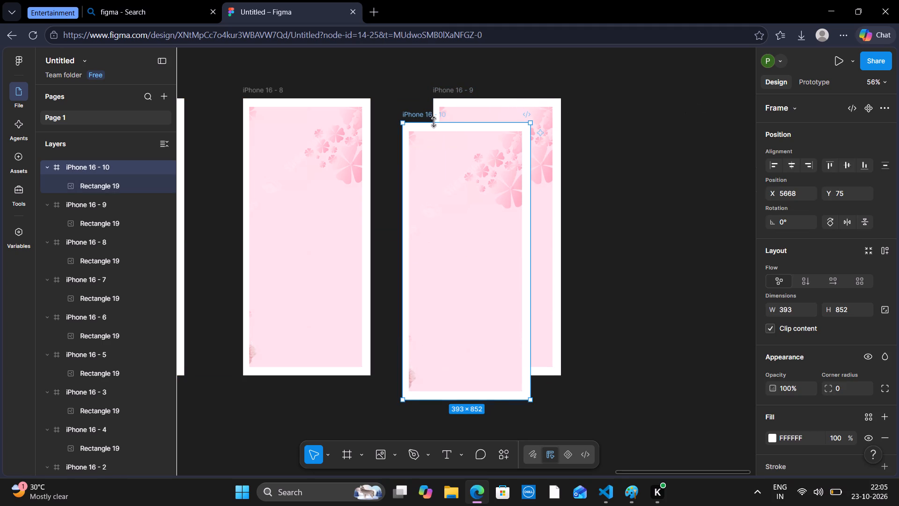
{"action": "scroll", "coordinate": [434, 122], "scroll_direction": "left", "scroll_amount": 1}
{"action": "left_click_drag", "start_coordinate": [320, 116], "coordinate": [420, 108]}
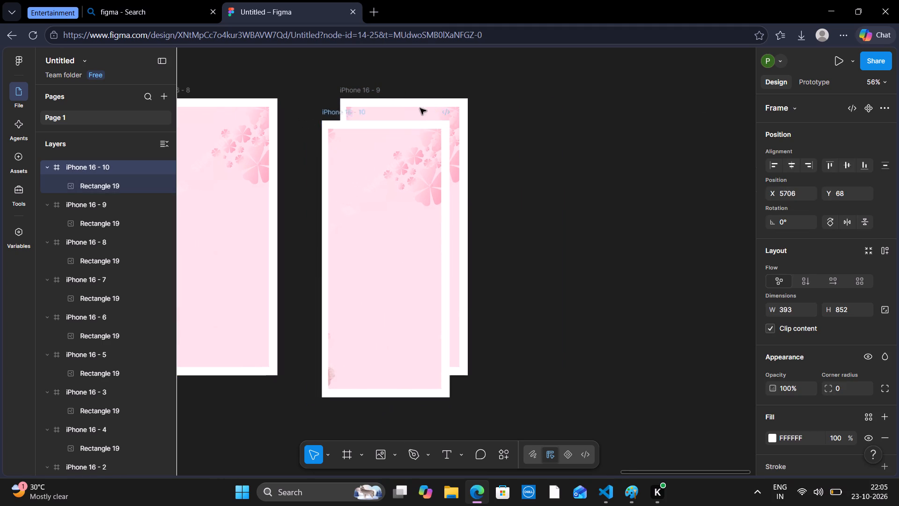
{"action": "left_click_drag", "start_coordinate": [420, 108], "coordinate": [534, 89]}
Paste a ninth copy of the floral frame and space it evenly after the previous one at about X 6892, Y 0.
{"action": "scroll", "coordinate": [534, 89], "scroll_direction": "left", "scroll_amount": 4}
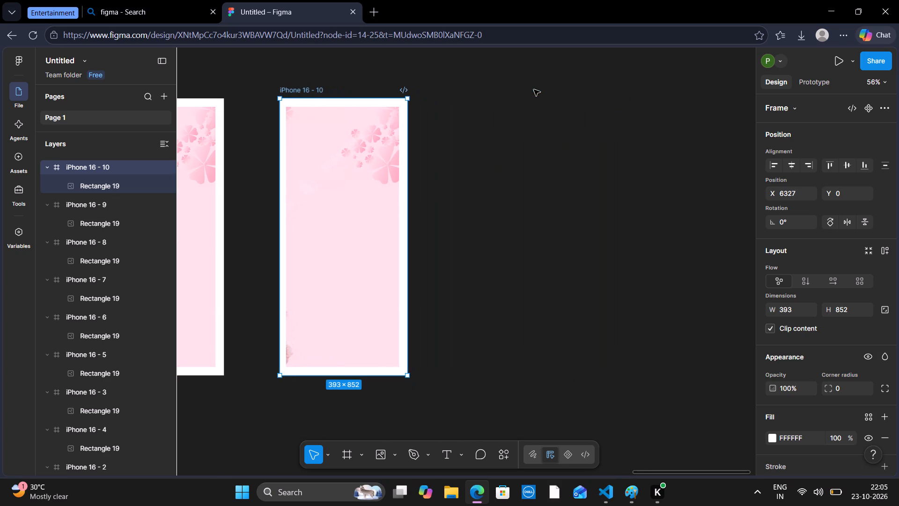
{"action": "left_click", "coordinate": [534, 89]}
{"action": "key", "text": "ctrl+v"}
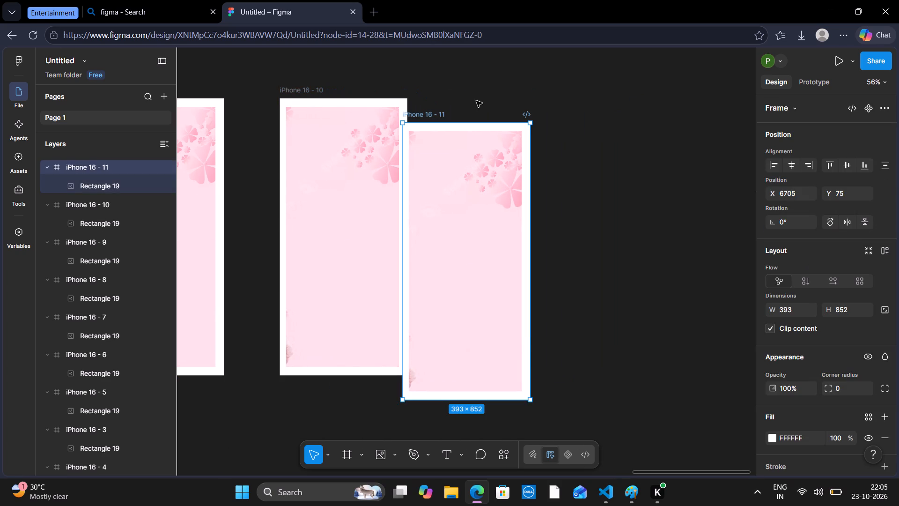
{"action": "left_click_drag", "start_coordinate": [420, 111], "coordinate": [482, 92]}
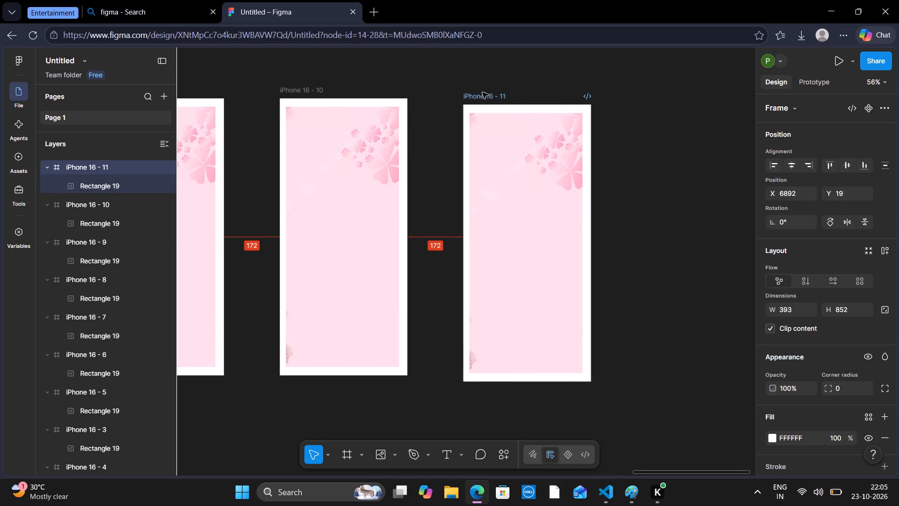
{"action": "left_click_drag", "start_coordinate": [482, 92], "coordinate": [483, 89]}
Paste a tenth copy of the floral frame and align it at the row's end at about X 7457, Y 0.
{"action": "scroll", "coordinate": [664, 130], "scroll_direction": "left", "scroll_amount": 3}
{"action": "key", "text": "ctrl+v"}
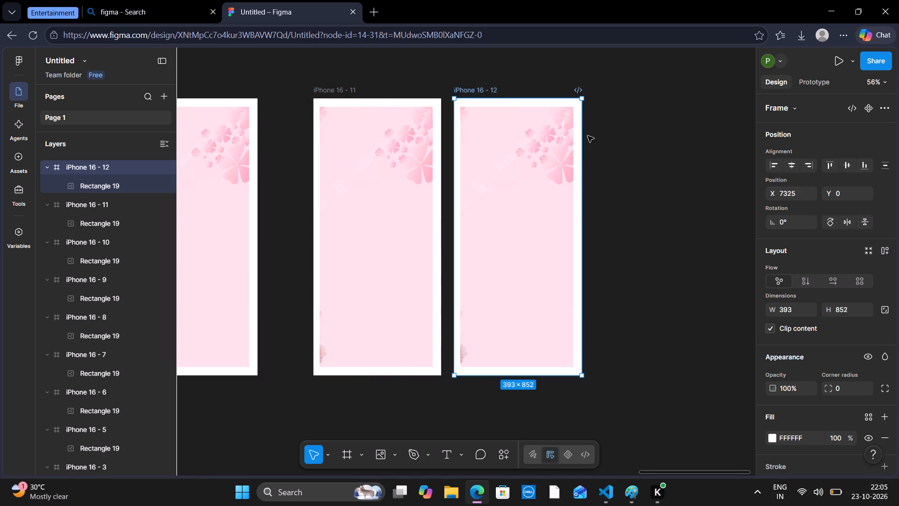
{"action": "left_click_drag", "start_coordinate": [470, 85], "coordinate": [516, 85]}
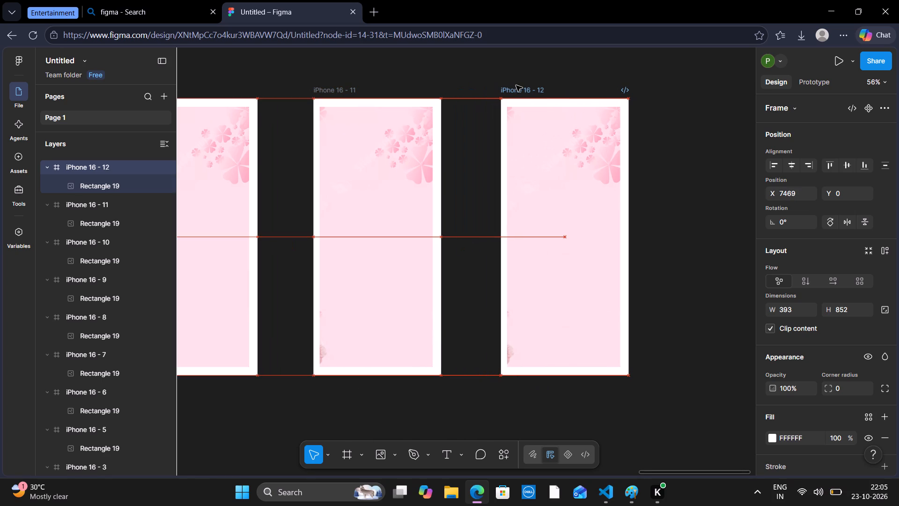
{"action": "left_click_drag", "start_coordinate": [516, 85], "coordinate": [515, 86]}
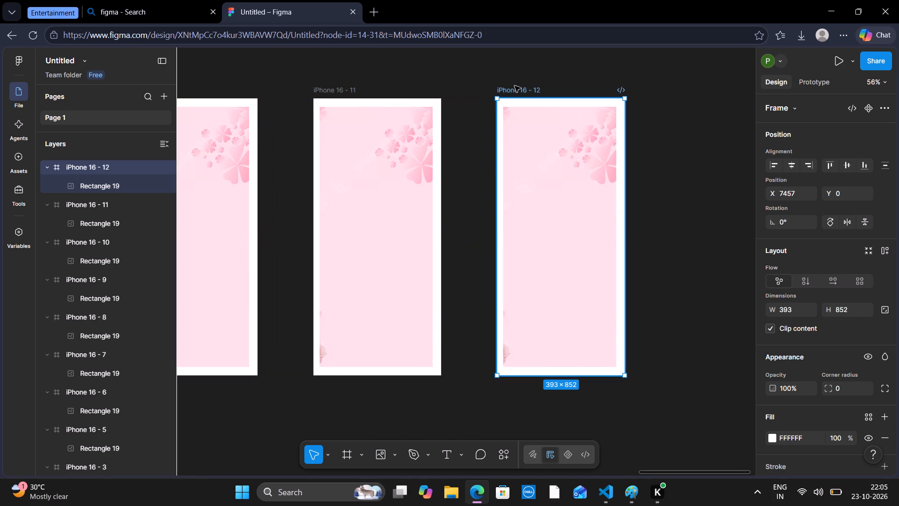
Copy the Welcome screen's 8:03 status bar time and try to paste it onto the iPhone 16 - 2 frame.
{"action": "scroll", "coordinate": [607, 193], "scroll_direction": "right", "scroll_amount": 9}
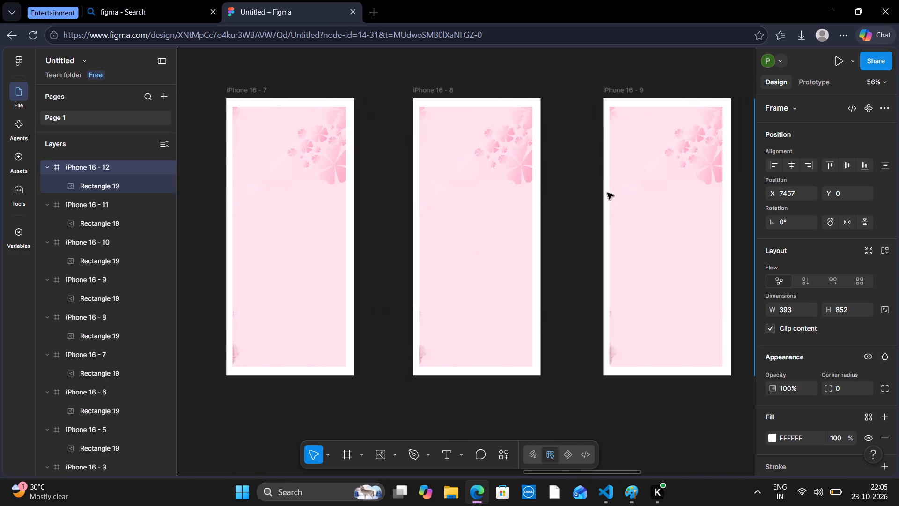
{"action": "scroll", "coordinate": [607, 193], "scroll_direction": "right", "scroll_amount": 12}
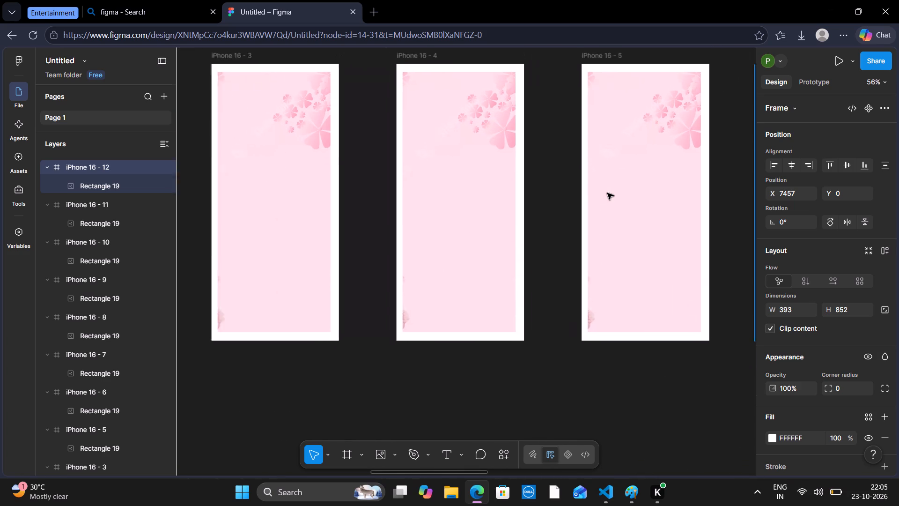
{"action": "scroll", "coordinate": [607, 193], "scroll_direction": "right", "scroll_amount": 6}
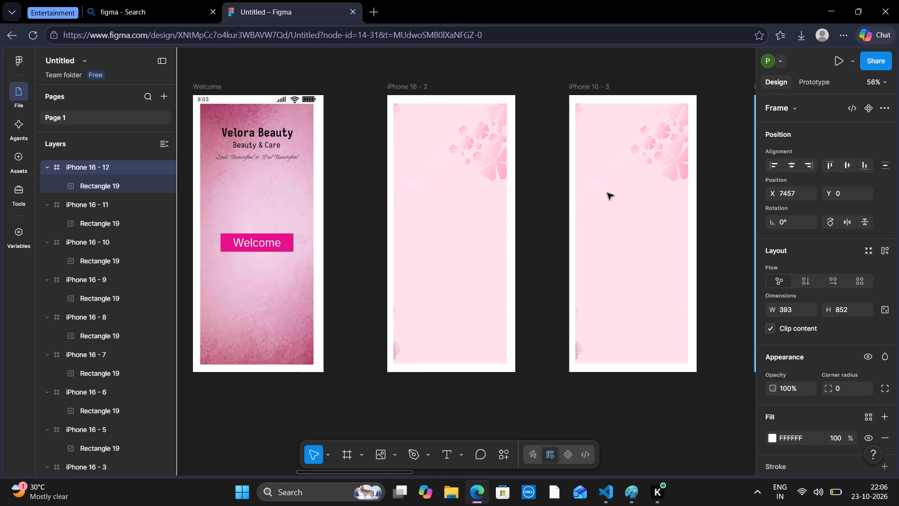
{"action": "double_click", "coordinate": [206, 98]}
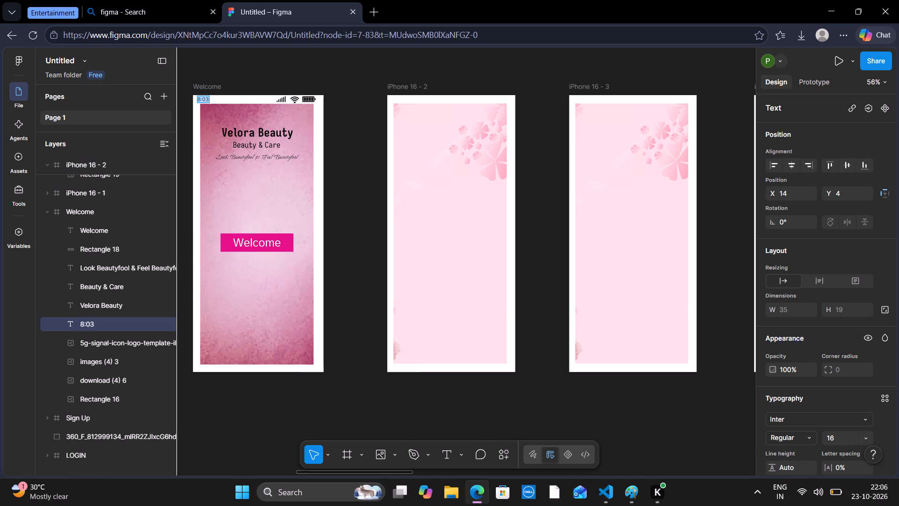
{"action": "key", "text": "ctrl+c"}
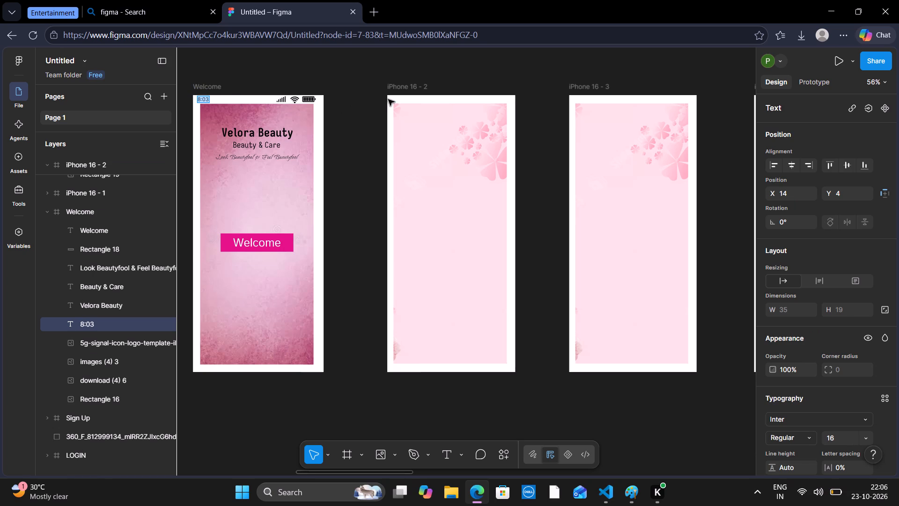
{"action": "left_click", "coordinate": [393, 98]}
{"action": "double_click", "coordinate": [393, 98]}
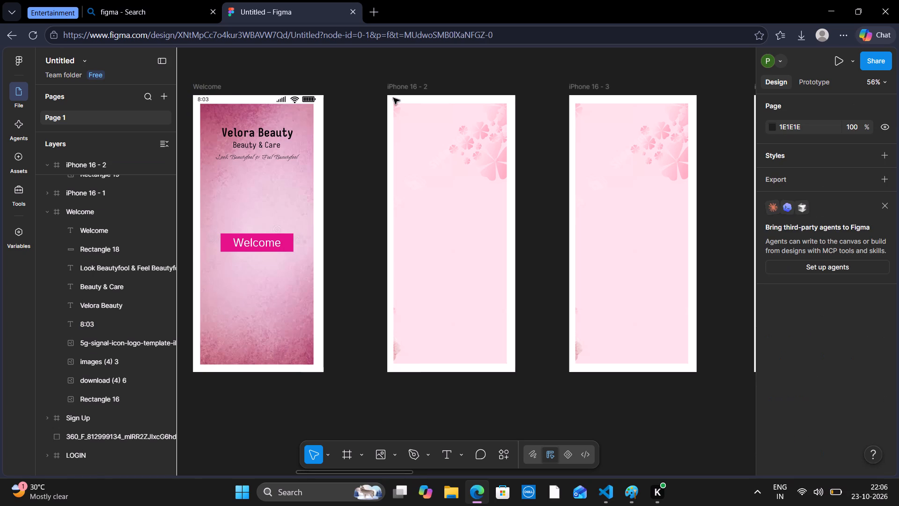
{"action": "key", "text": "ctrl+v"}
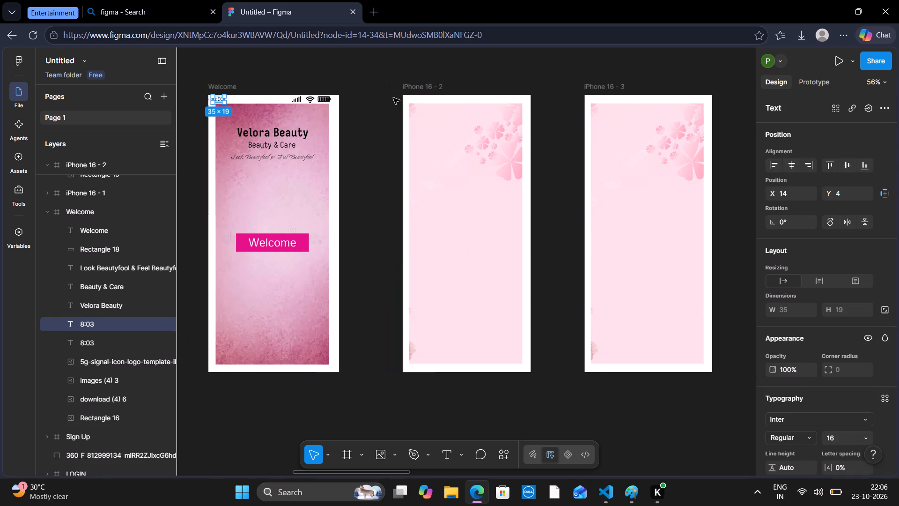
{"action": "left_click", "coordinate": [392, 75]}
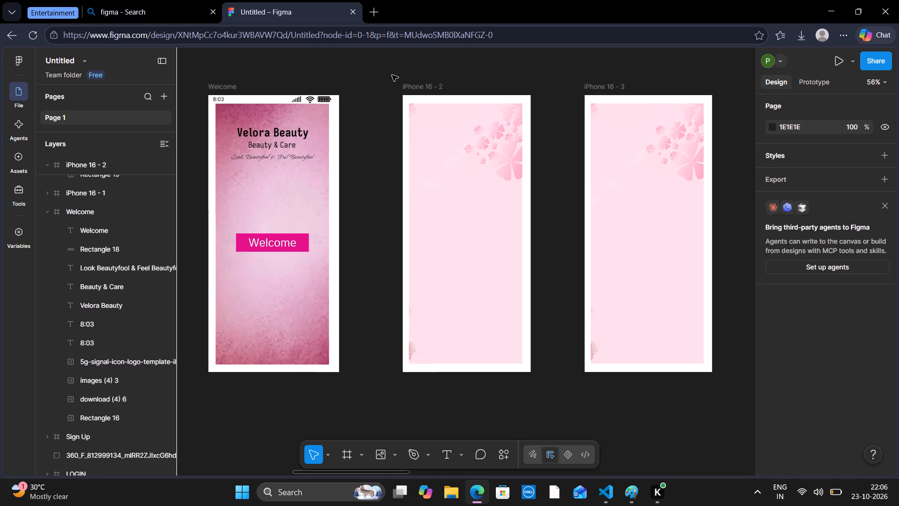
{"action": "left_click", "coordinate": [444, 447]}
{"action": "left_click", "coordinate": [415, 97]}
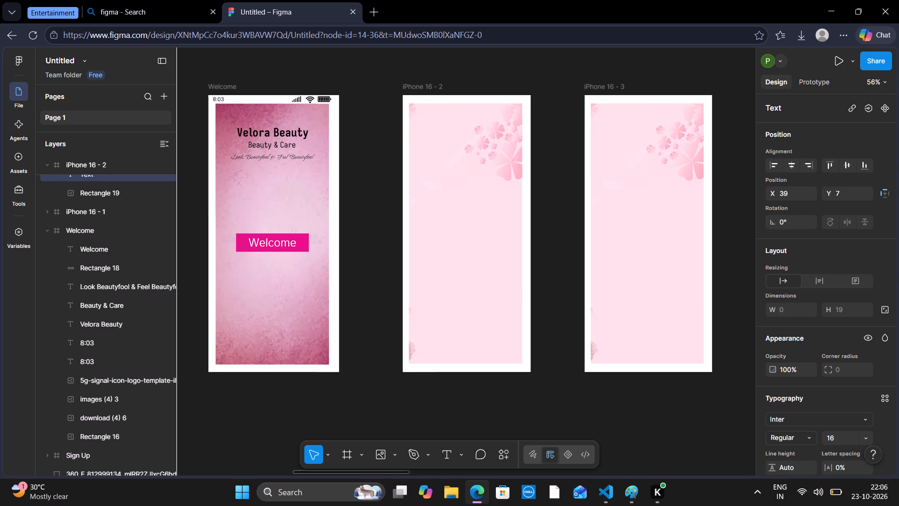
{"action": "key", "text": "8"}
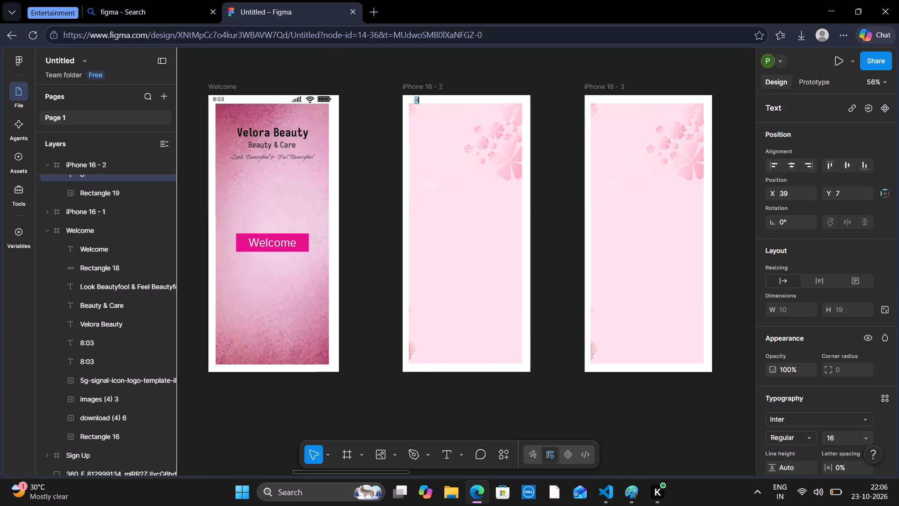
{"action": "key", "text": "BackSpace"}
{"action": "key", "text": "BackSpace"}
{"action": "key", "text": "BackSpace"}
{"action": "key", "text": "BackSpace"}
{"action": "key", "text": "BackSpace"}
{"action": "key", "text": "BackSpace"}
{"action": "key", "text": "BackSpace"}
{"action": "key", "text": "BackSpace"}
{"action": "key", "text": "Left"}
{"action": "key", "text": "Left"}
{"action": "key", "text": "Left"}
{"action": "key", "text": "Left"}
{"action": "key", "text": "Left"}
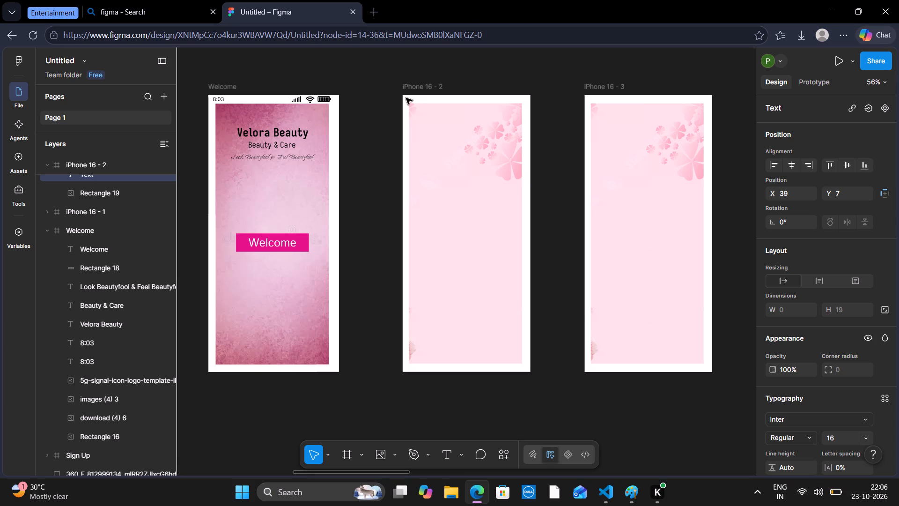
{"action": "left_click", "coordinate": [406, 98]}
Add the status bar time 8:04 as text in the iPhone 16 - 2 frame's upper-left corner at about X 19, Y 14.
{"action": "left_click", "coordinate": [442, 454]}
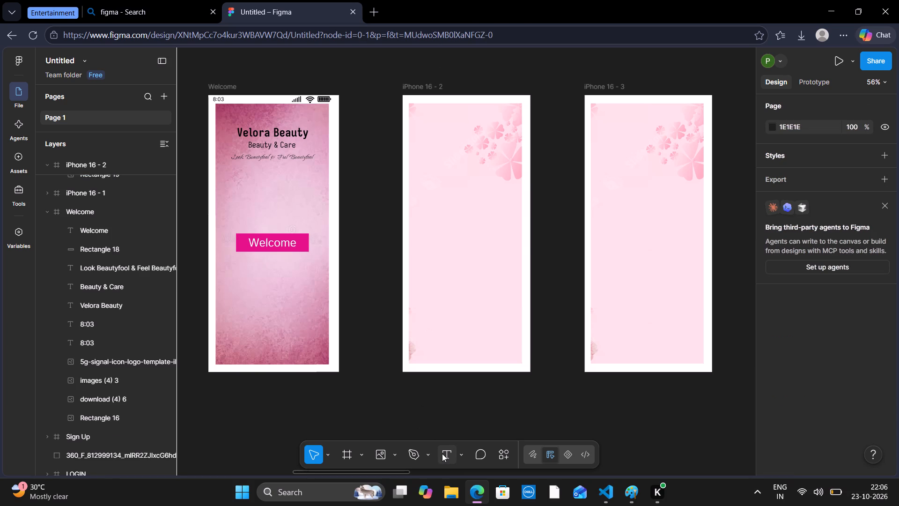
{"action": "left_click", "coordinate": [408, 100]}
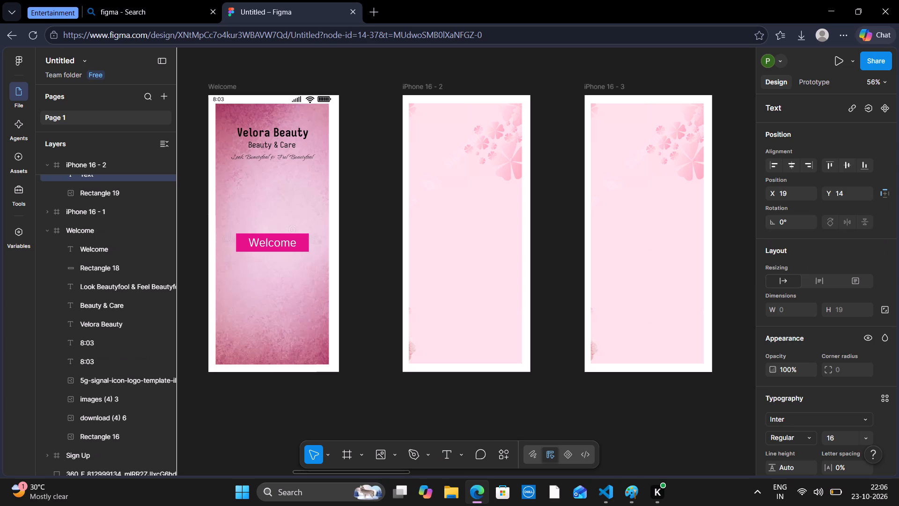
{"action": "key", "text": "8"}
{"action": "scroll", "coordinate": [408, 100], "scroll_direction": "left", "scroll_amount": 2}
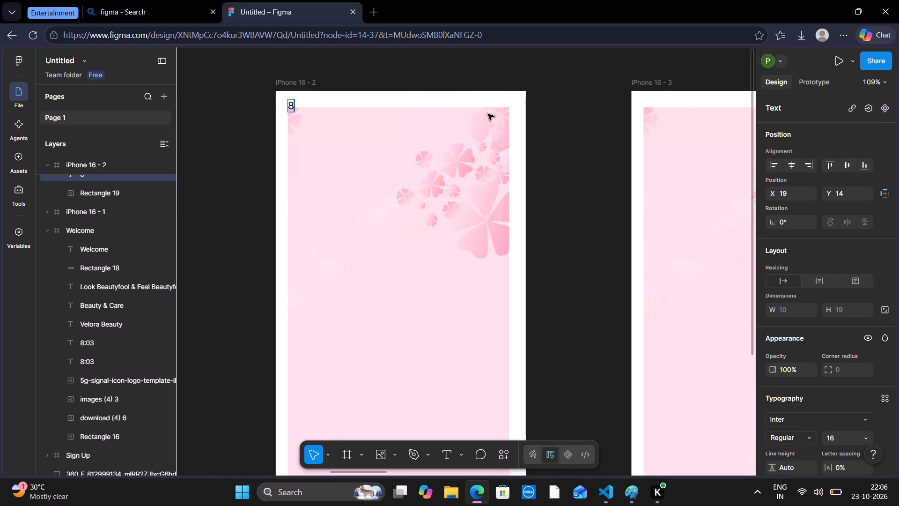
{"action": "scroll", "coordinate": [488, 114], "scroll_direction": "right", "scroll_amount": 1}
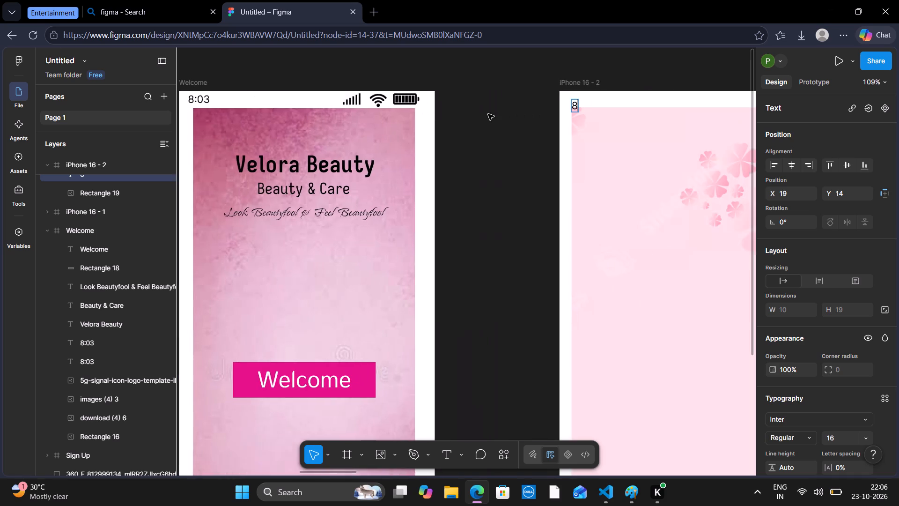
{"action": "scroll", "coordinate": [488, 114], "scroll_direction": "right", "scroll_amount": 1}
{"action": "key", "text": "shift+colon"}
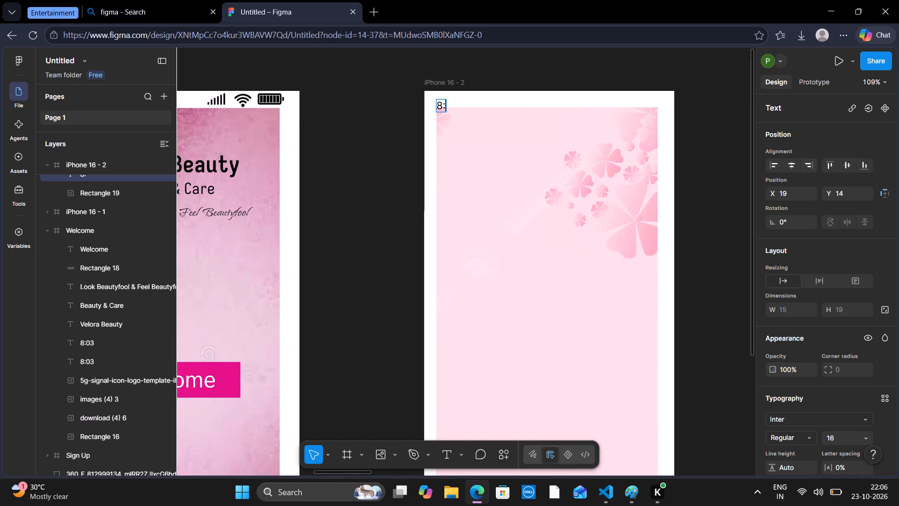
{"action": "scroll", "coordinate": [488, 114], "scroll_direction": "right", "scroll_amount": 2}
{"action": "key", "text": "0"}
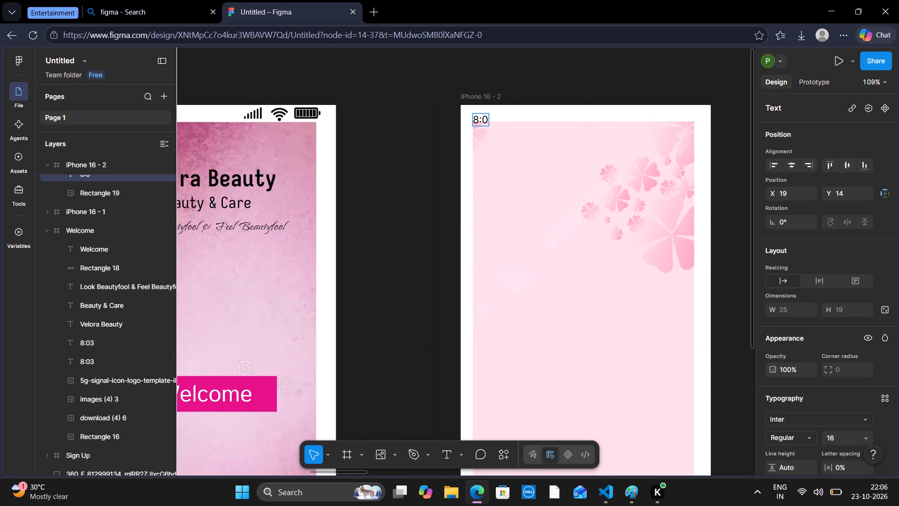
{"action": "key", "text": "4"}
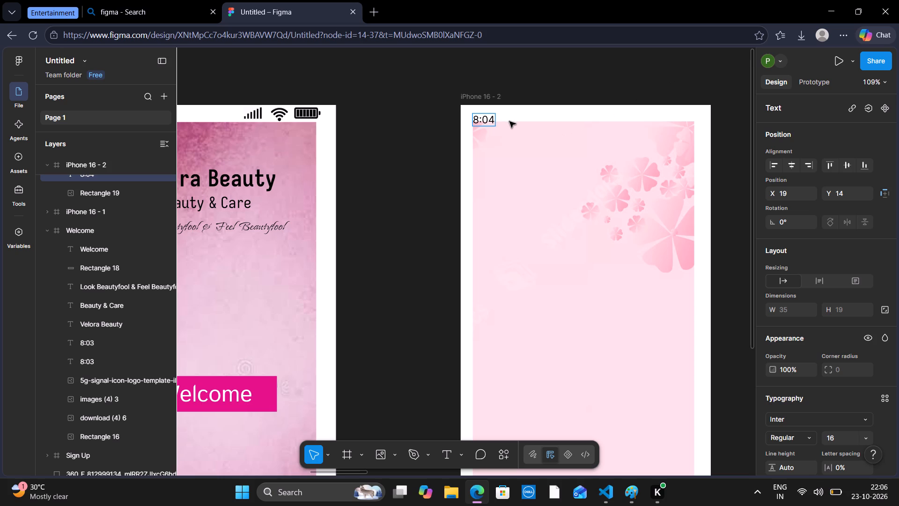
Reposition the 8:04 status bar time inside the iPhone 16 - 2 frame's white top margin at about X 7, Y 4.
{"action": "left_click", "coordinate": [509, 121]}
{"action": "left_click_drag", "start_coordinate": [480, 117], "coordinate": [477, 114]}
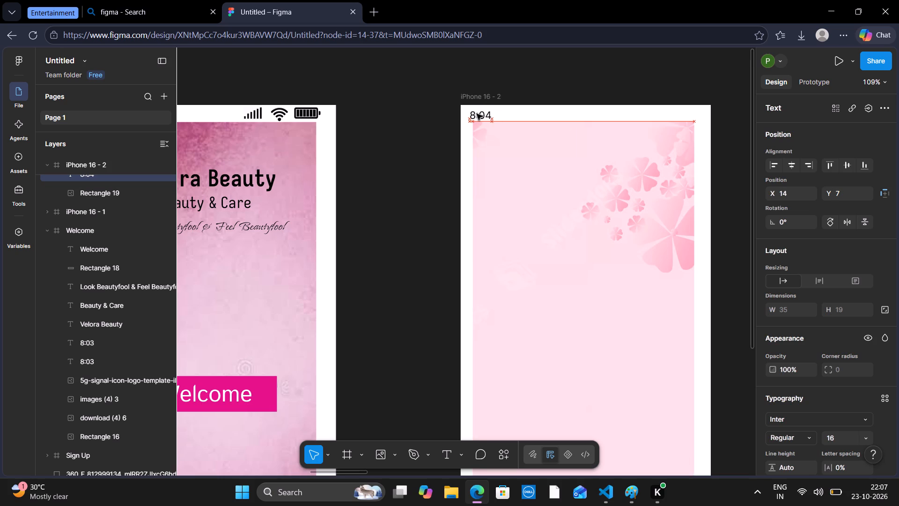
{"action": "left_click_drag", "start_coordinate": [477, 114], "coordinate": [475, 111]}
{"action": "left_click_drag", "start_coordinate": [475, 111], "coordinate": [475, 111]}
{"action": "scroll", "coordinate": [475, 111], "scroll_direction": "left", "scroll_amount": 1}
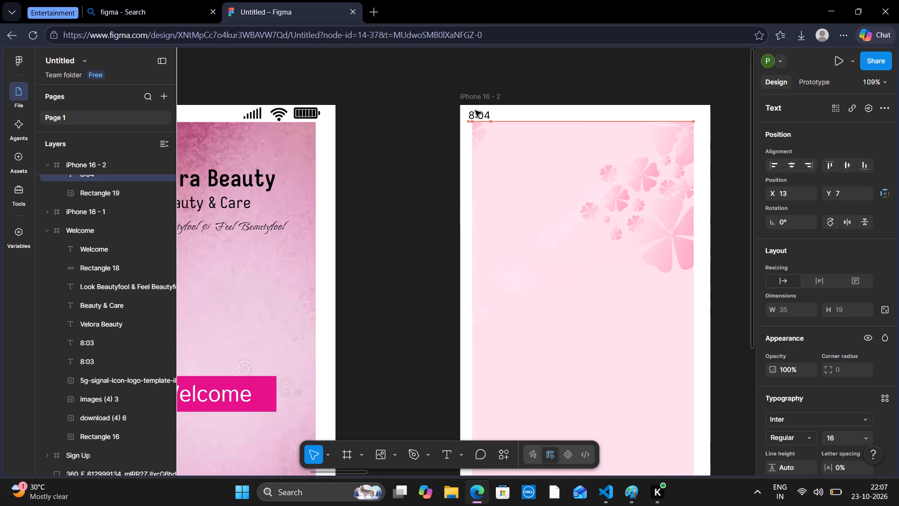
{"action": "left_click_drag", "start_coordinate": [475, 111], "coordinate": [441, 97]}
{"action": "scroll", "coordinate": [475, 111], "scroll_direction": "left", "scroll_amount": 1}
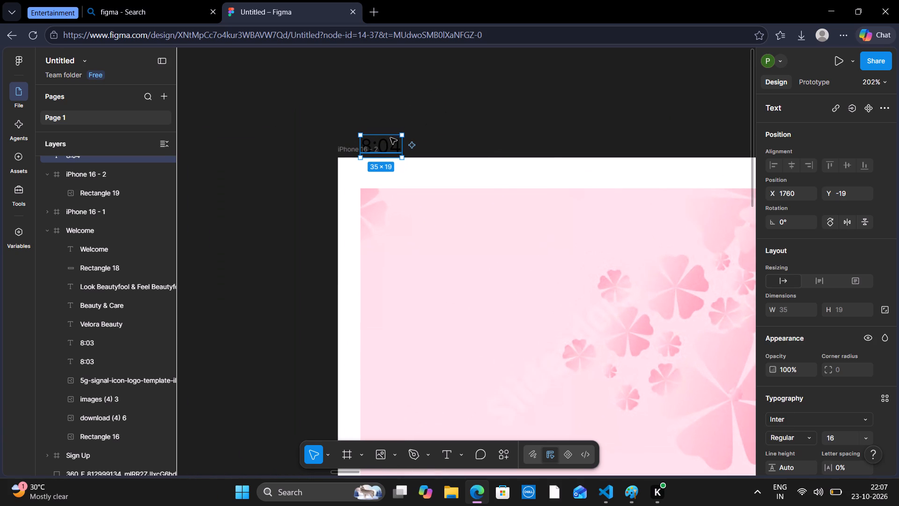
{"action": "left_click_drag", "start_coordinate": [388, 141], "coordinate": [373, 168]}
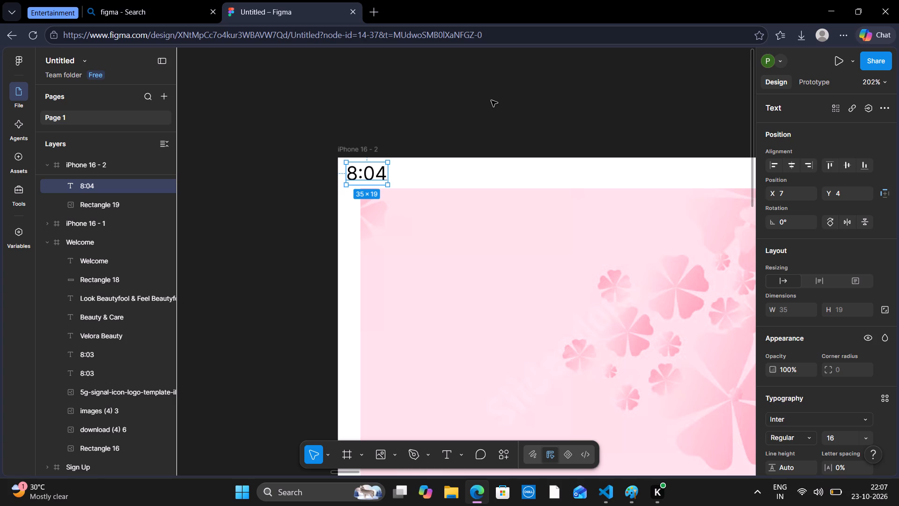
{"action": "scroll", "coordinate": [491, 100], "scroll_direction": "left", "scroll_amount": 2}
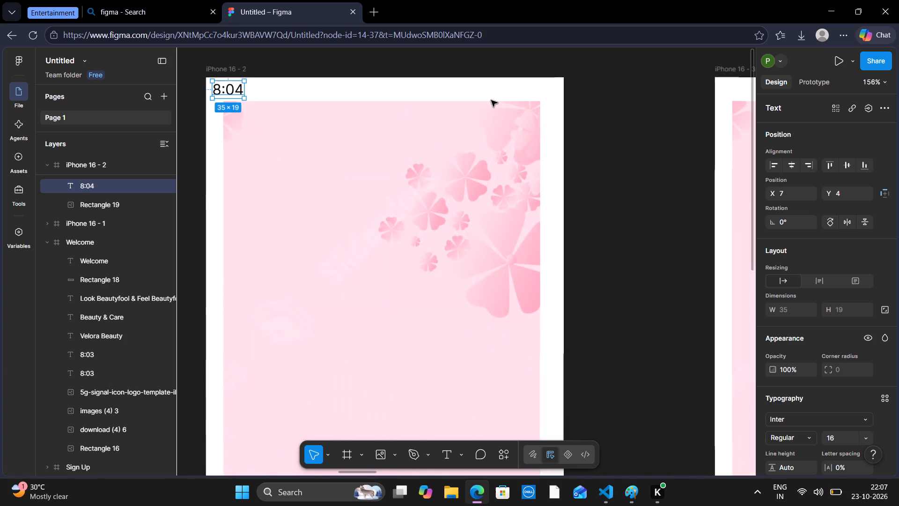
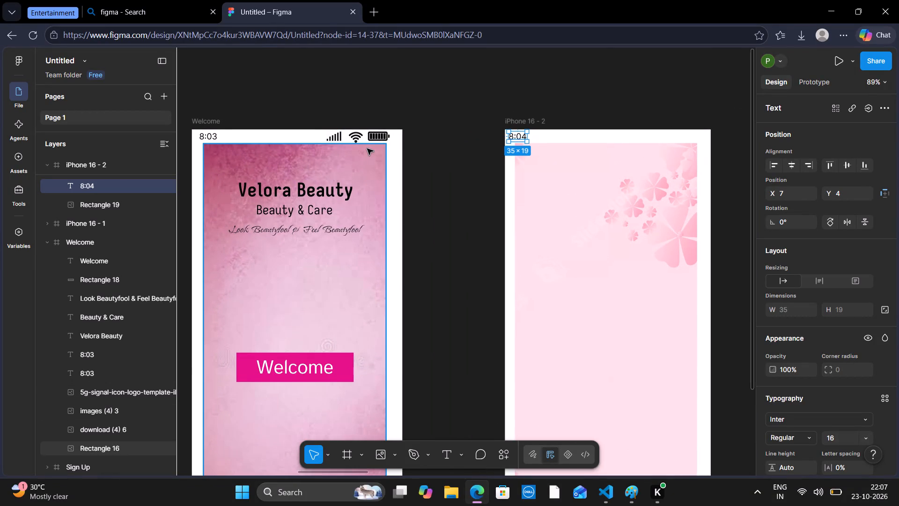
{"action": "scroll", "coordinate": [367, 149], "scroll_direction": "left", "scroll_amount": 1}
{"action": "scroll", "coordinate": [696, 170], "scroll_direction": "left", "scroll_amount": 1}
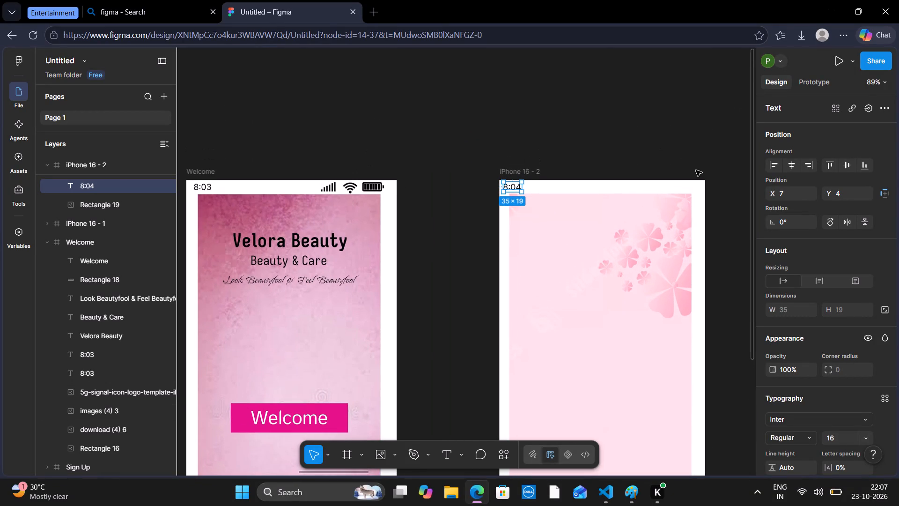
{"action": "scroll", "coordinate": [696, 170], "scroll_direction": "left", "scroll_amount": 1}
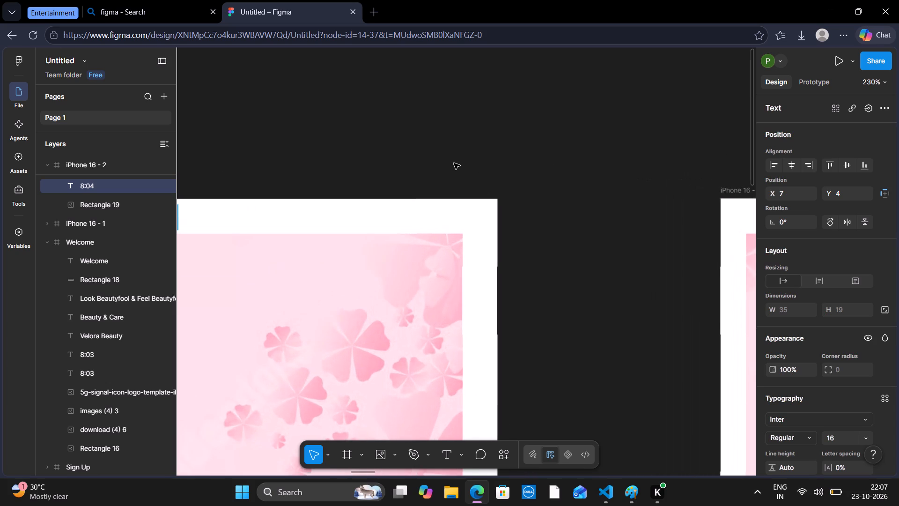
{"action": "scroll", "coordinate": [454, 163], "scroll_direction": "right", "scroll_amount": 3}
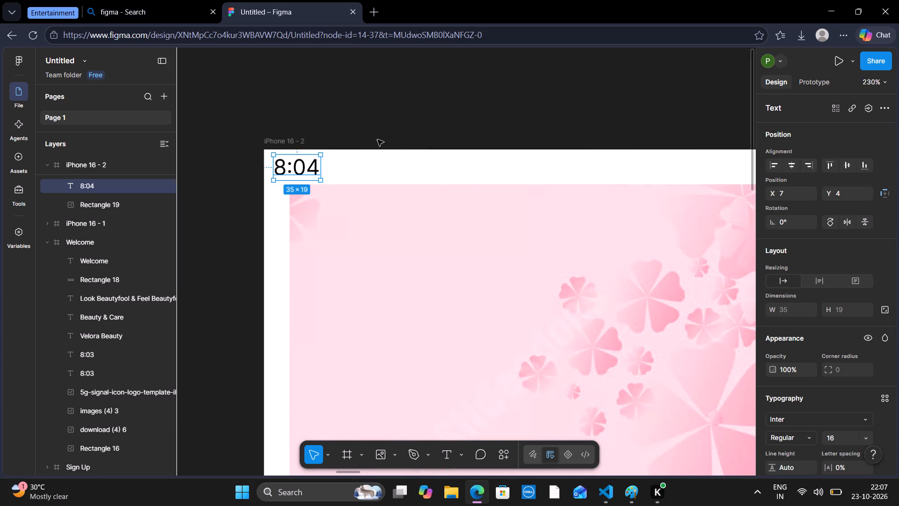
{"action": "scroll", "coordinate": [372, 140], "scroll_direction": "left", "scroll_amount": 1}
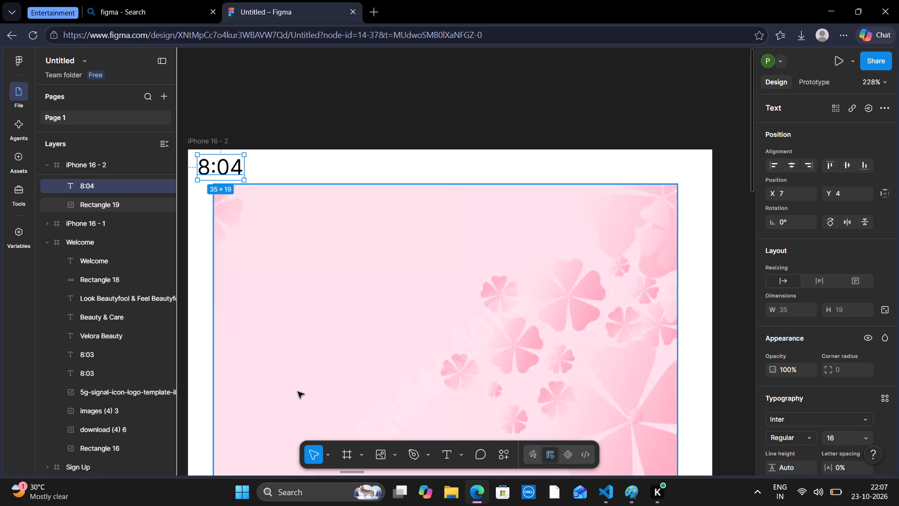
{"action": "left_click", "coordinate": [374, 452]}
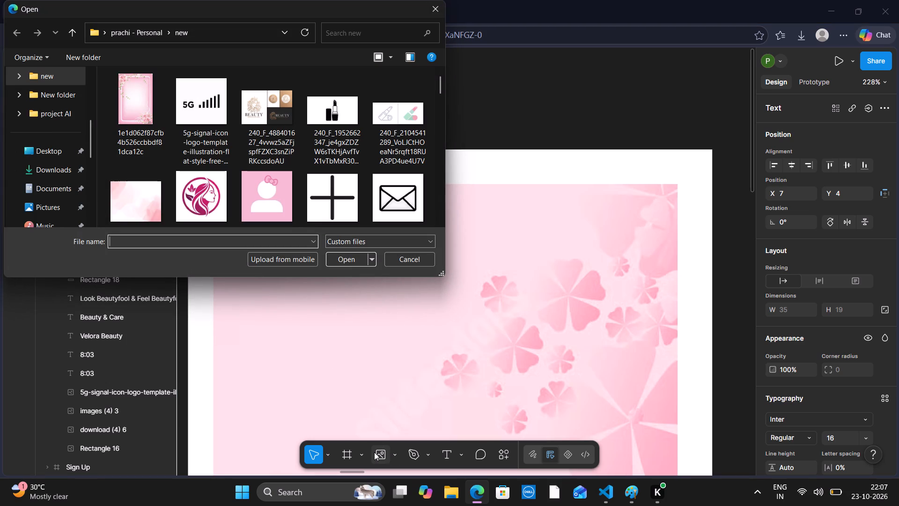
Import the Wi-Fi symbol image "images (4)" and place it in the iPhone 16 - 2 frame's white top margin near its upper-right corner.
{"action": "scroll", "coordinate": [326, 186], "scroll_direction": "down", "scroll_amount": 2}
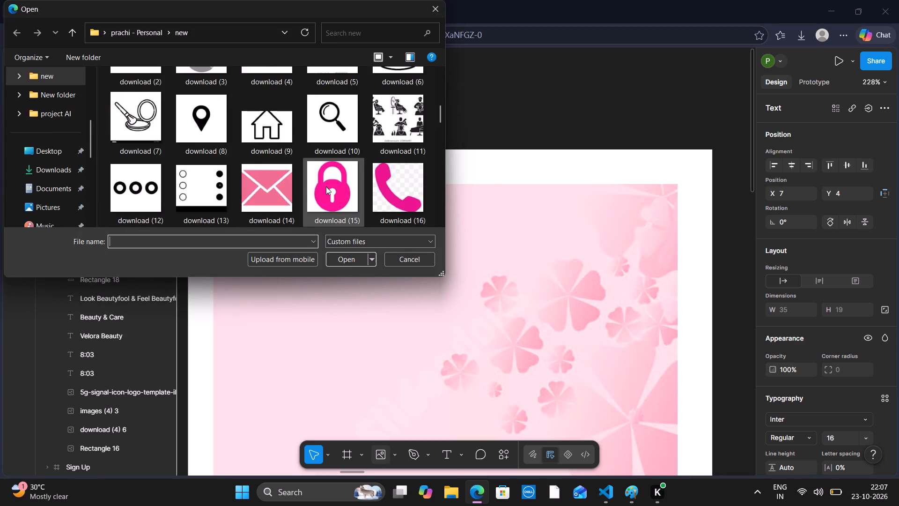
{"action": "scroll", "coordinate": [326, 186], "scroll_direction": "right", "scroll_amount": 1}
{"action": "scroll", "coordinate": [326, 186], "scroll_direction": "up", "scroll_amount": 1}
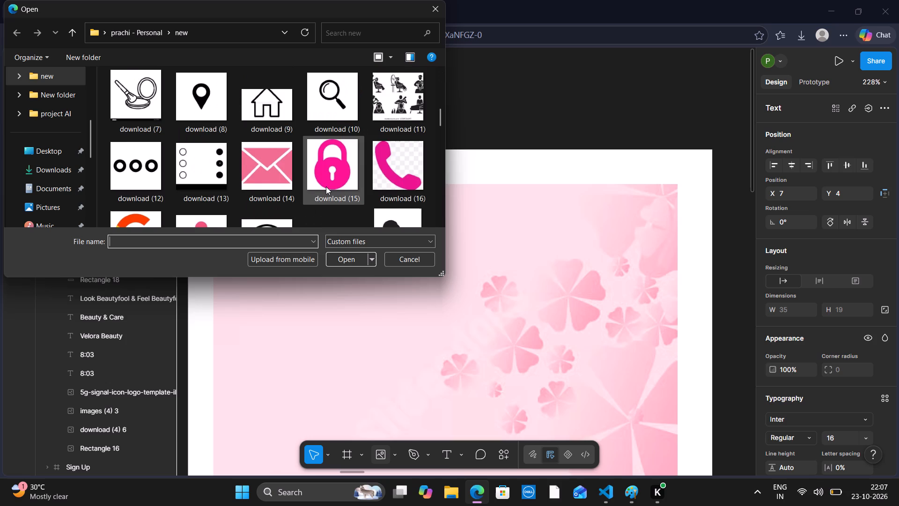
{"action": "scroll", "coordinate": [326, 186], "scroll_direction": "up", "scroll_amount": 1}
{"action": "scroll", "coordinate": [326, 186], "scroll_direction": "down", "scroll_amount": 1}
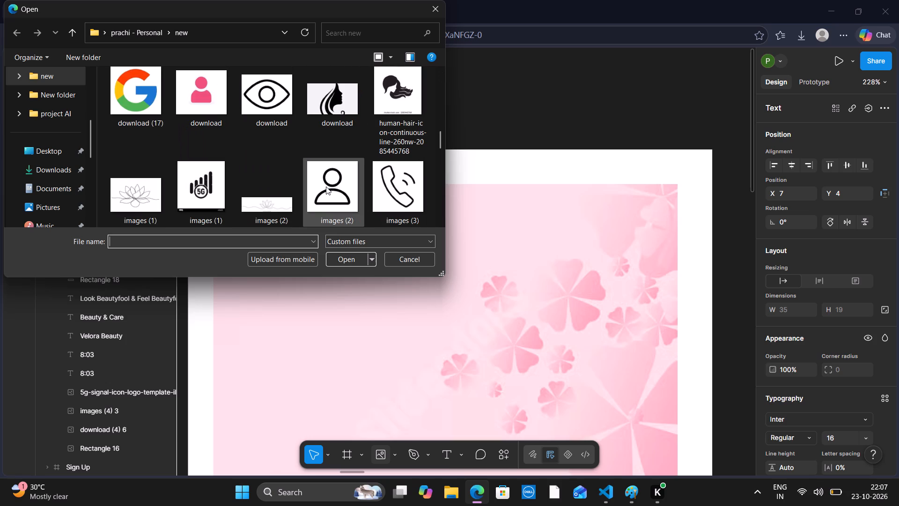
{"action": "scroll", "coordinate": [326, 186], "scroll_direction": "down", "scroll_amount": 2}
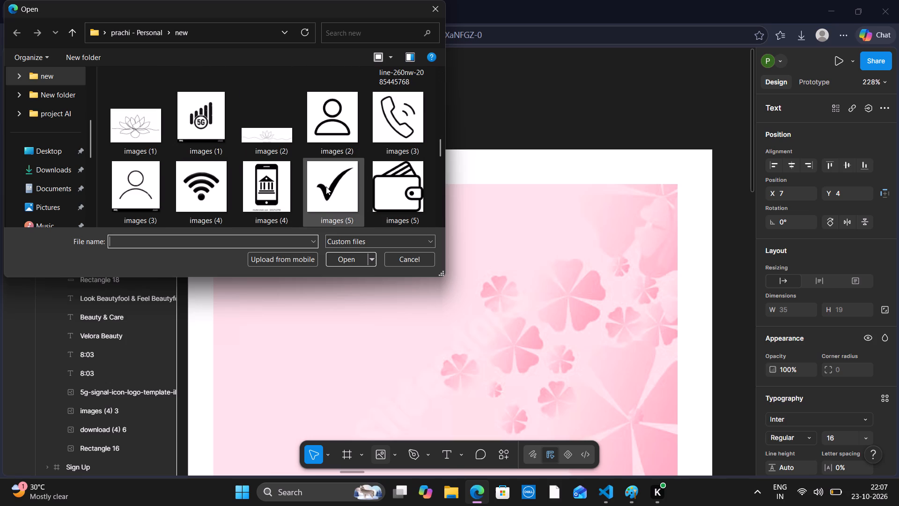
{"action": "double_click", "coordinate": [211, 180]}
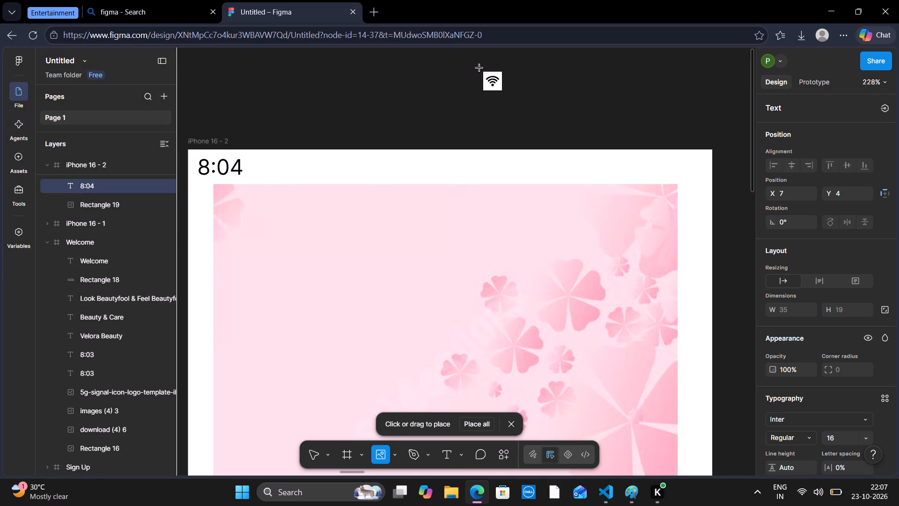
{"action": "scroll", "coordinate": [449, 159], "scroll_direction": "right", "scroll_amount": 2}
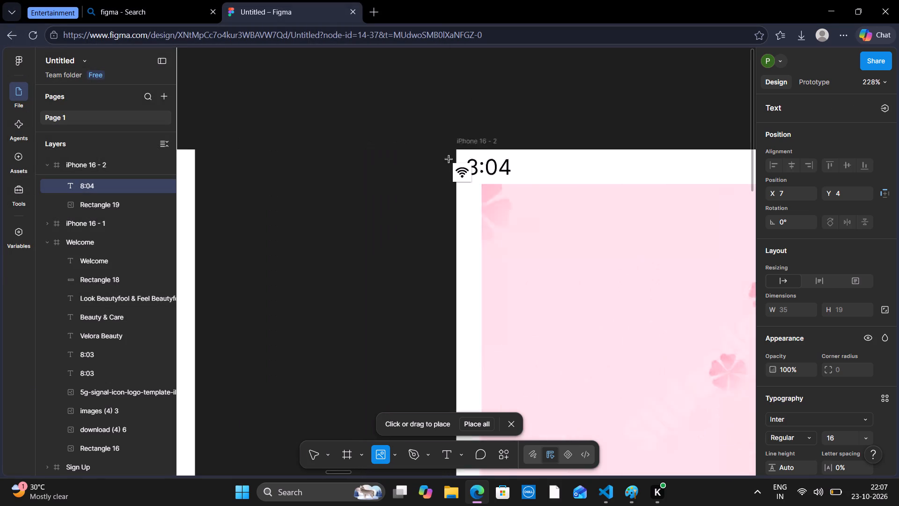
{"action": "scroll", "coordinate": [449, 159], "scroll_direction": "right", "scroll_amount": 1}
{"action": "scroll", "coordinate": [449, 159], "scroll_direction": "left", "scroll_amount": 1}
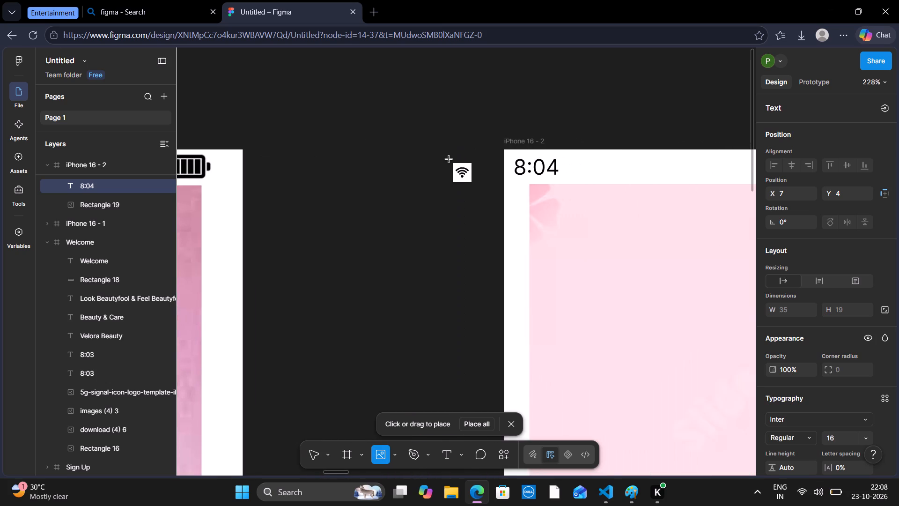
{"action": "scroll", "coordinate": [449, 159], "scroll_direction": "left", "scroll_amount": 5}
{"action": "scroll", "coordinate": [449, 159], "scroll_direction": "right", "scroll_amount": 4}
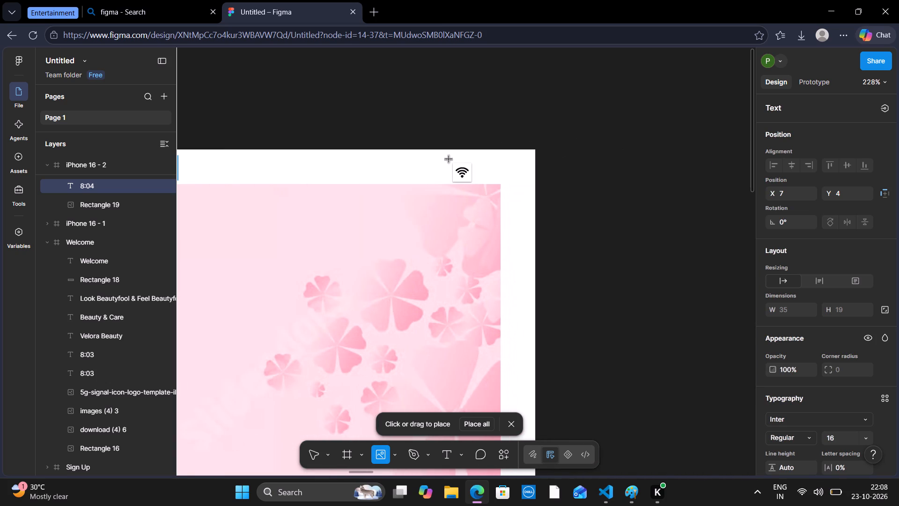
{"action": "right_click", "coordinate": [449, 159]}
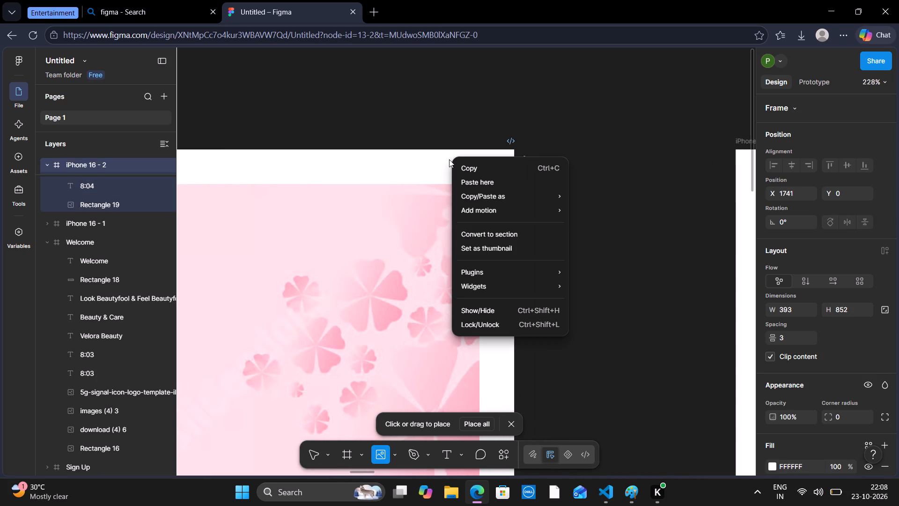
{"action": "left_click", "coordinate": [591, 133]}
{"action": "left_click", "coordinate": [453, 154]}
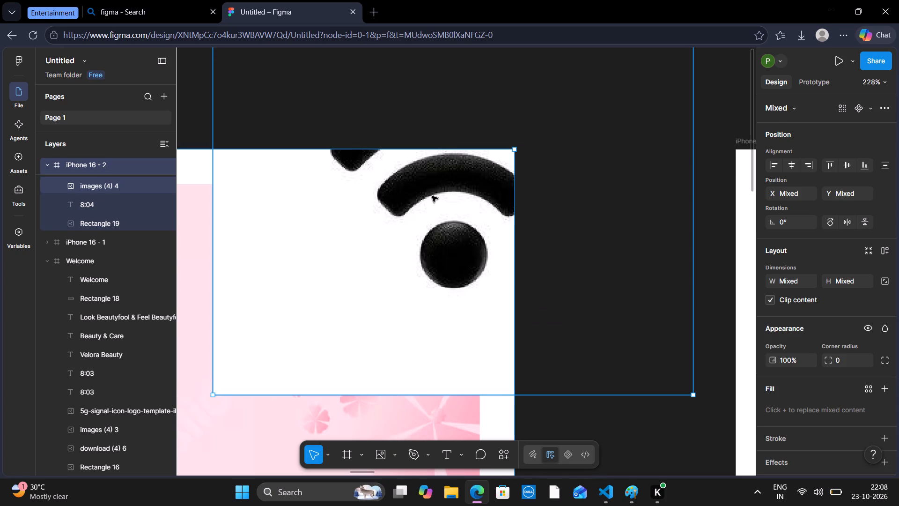
Delete the iPhone 16 - 2 frame together with the oversized Wi-Fi image placed in it.
{"action": "key", "text": "Delete"}
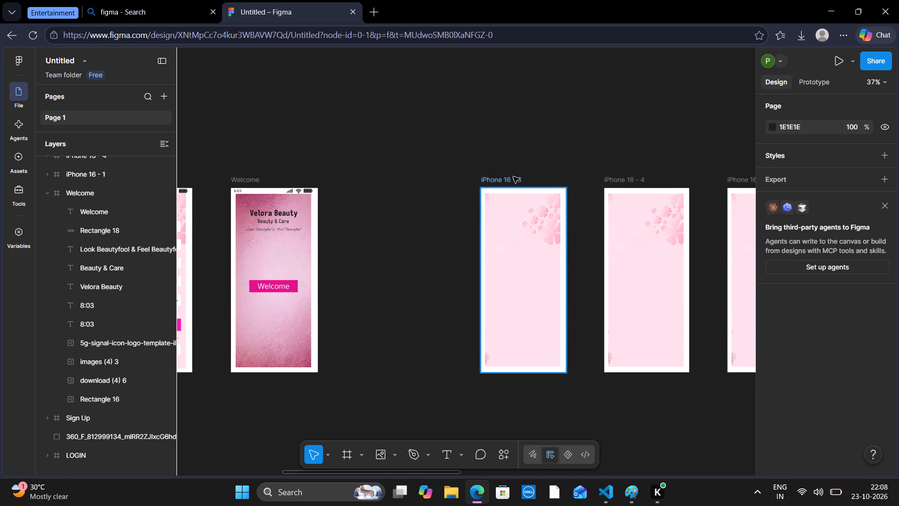
Move the iPhone 16 - 3 frame closer to the Welcome screen, to about X 1783, Y 0.
{"action": "left_click_drag", "start_coordinate": [513, 176], "coordinate": [402, 178]}
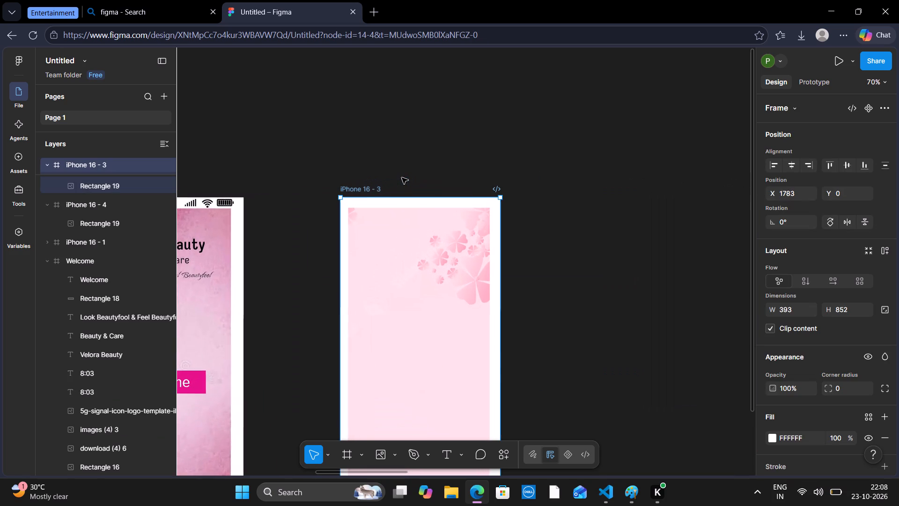
Add the status bar time 8:04 as text in the iPhone 16 - 3 frame's upper-left corner at about X 10, Y 18.
{"action": "scroll", "coordinate": [402, 178], "scroll_direction": "down", "scroll_amount": 2}
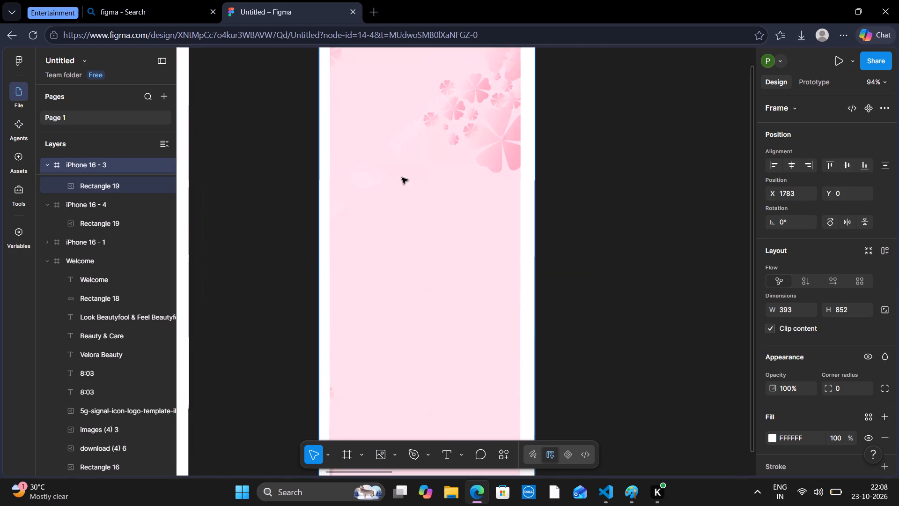
{"action": "scroll", "coordinate": [402, 178], "scroll_direction": "up", "scroll_amount": 1}
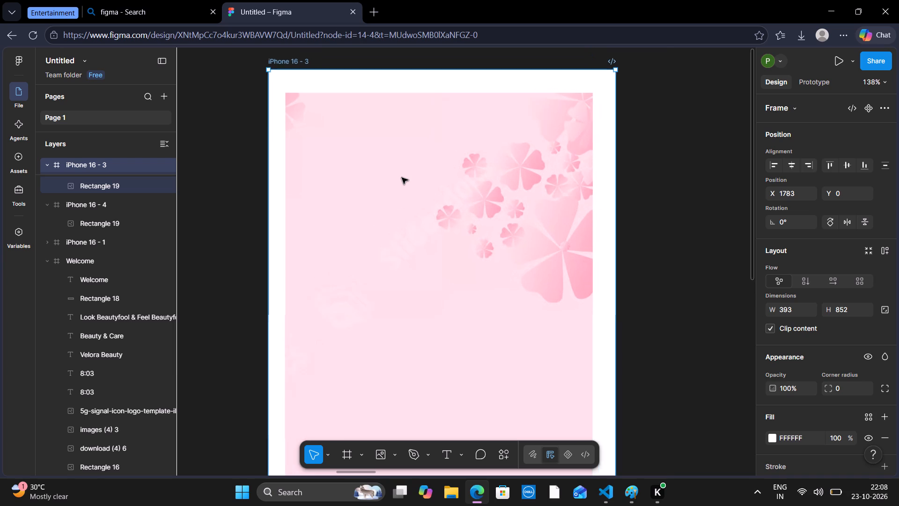
{"action": "scroll", "coordinate": [393, 250], "scroll_direction": "up", "scroll_amount": 1}
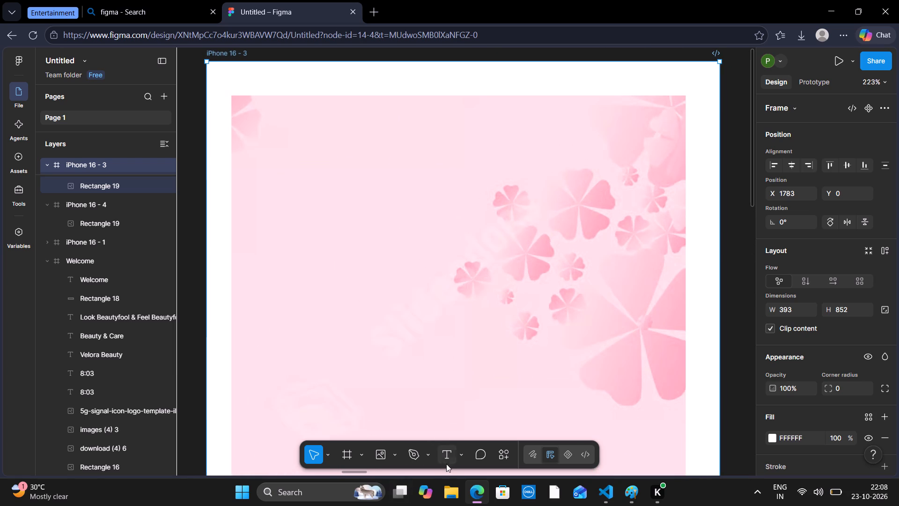
{"action": "left_click", "coordinate": [446, 458]}
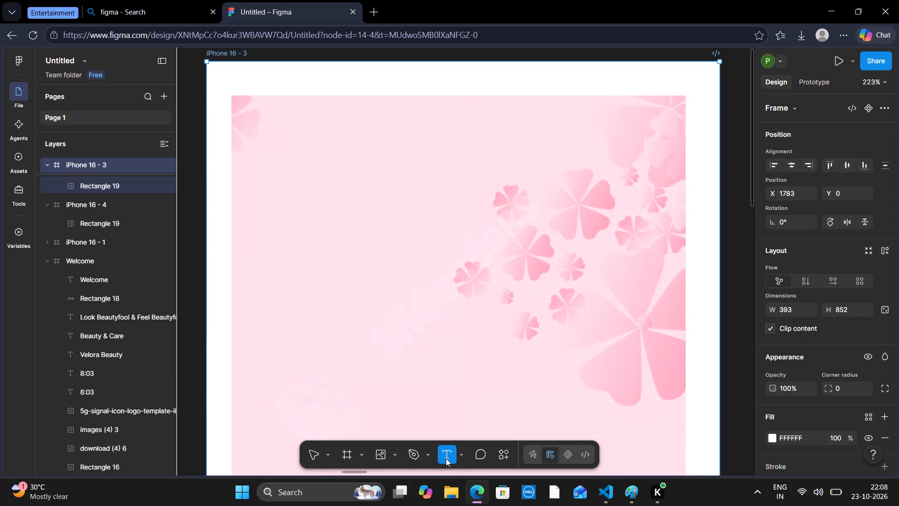
{"action": "left_click", "coordinate": [220, 85]}
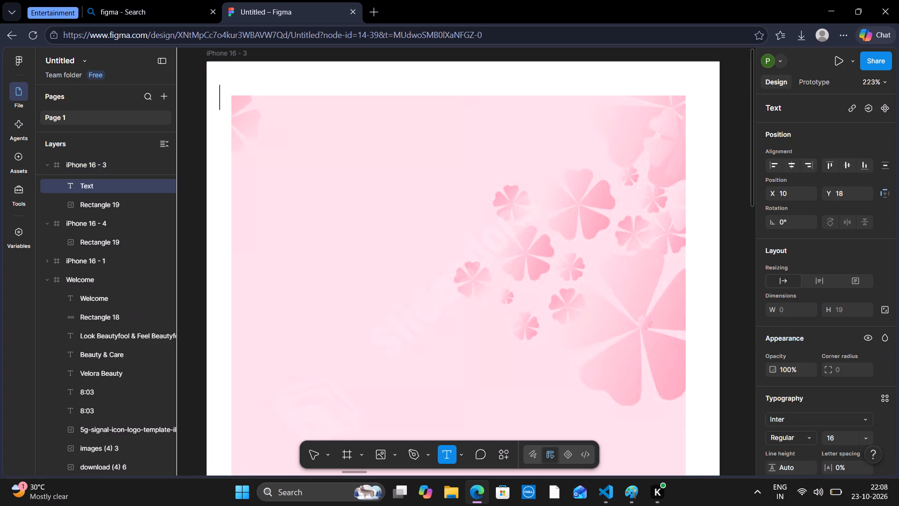
{"action": "key", "text": "8"}
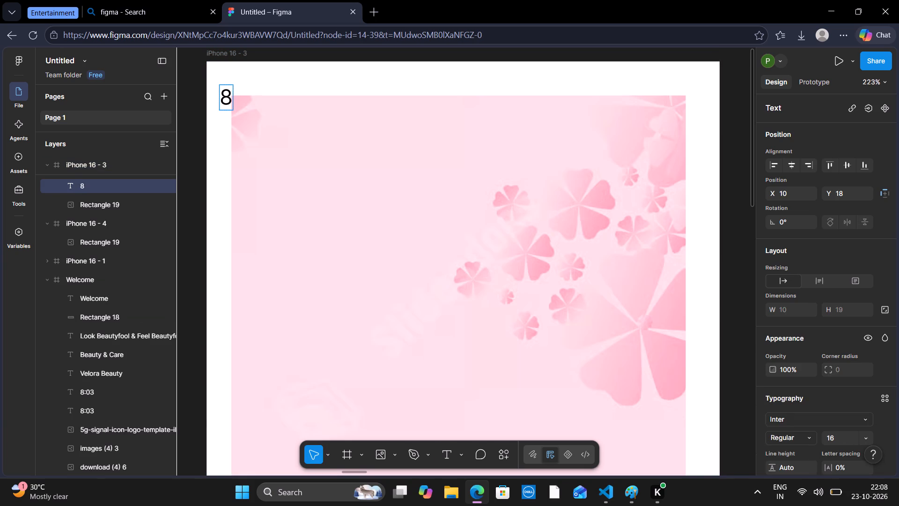
{"action": "type", "text": ":0"}
{"action": "key", "text": "4"}
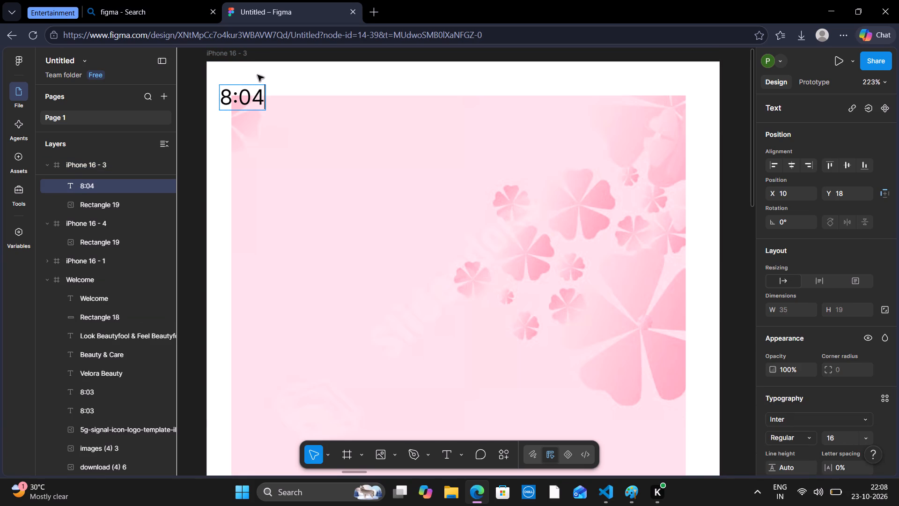
{"action": "left_click", "coordinate": [261, 111]}
{"action": "left_click", "coordinate": [238, 133]}
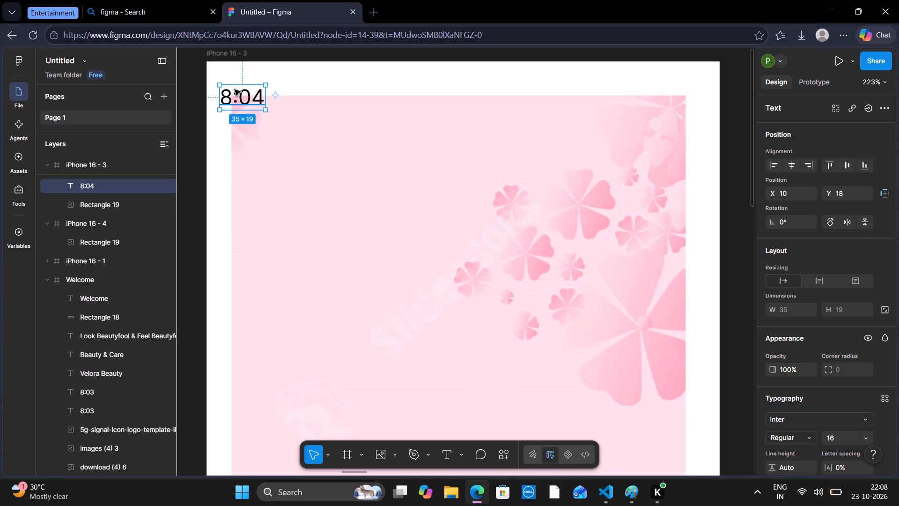
Reposition the 8:04 time inside the iPhone 16 - 3 frame's white top margin at about X 5, Y 4.
{"action": "left_click_drag", "start_coordinate": [235, 89], "coordinate": [230, 71]}
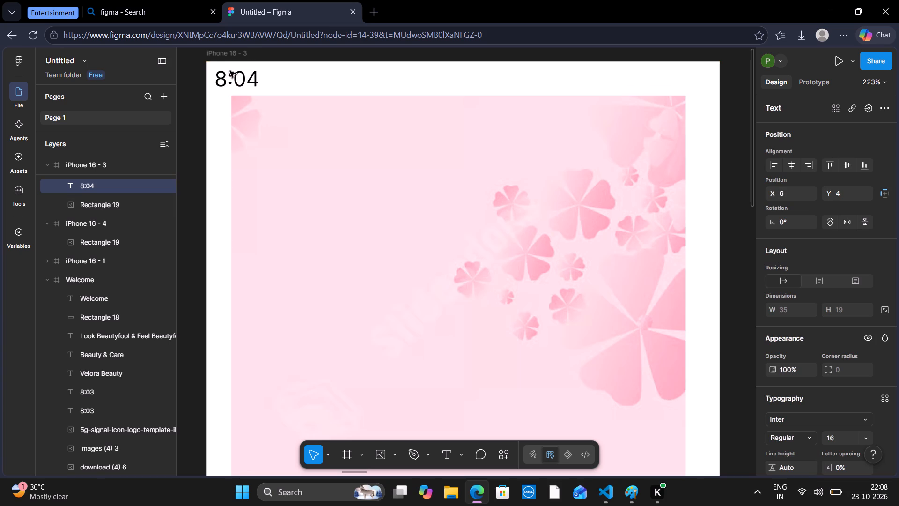
{"action": "left_click_drag", "start_coordinate": [230, 71], "coordinate": [228, 71]}
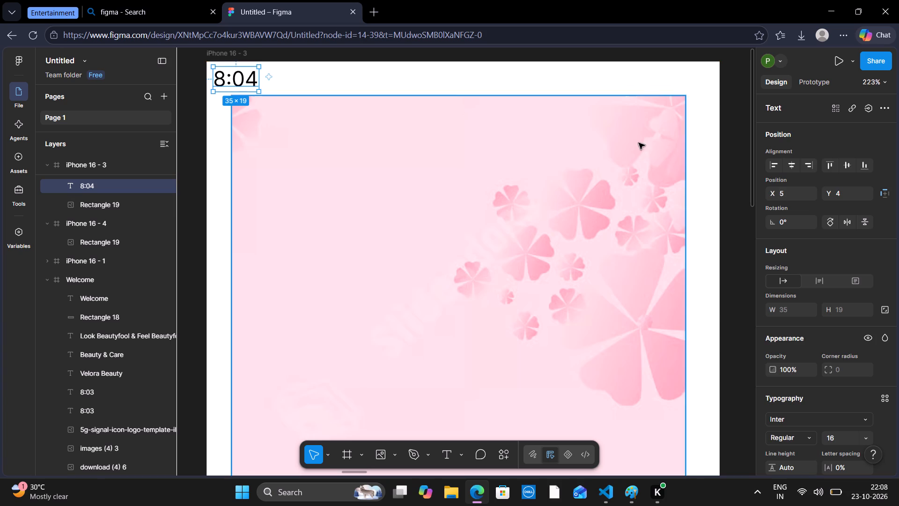
{"action": "left_click", "coordinate": [729, 172]}
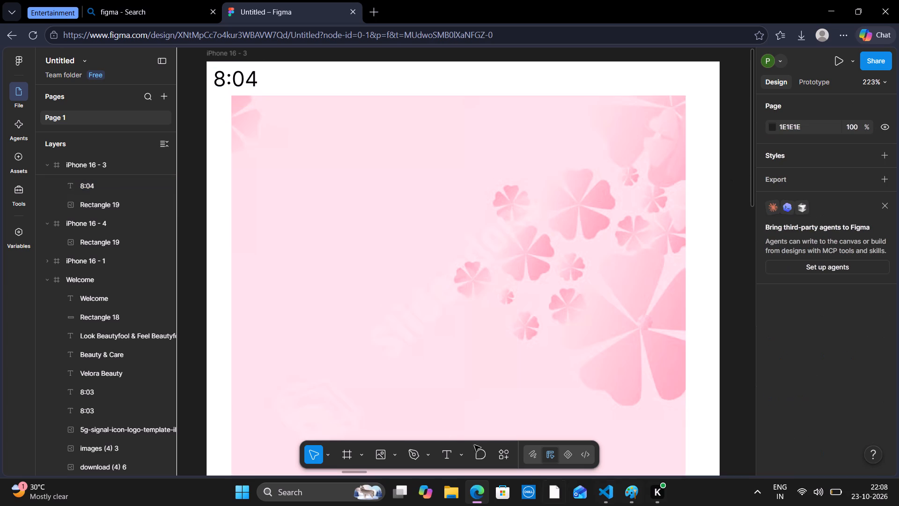
Place the 5G signal icon image between the Welcome and iPhone 16 - 3 frames and scale it to about 267 × 242.
{"action": "left_click", "coordinate": [376, 452]}
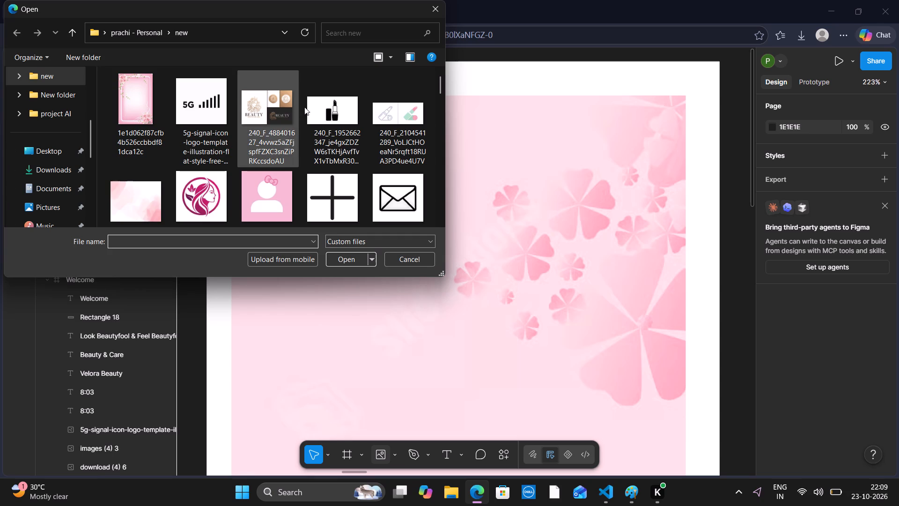
{"action": "double_click", "coordinate": [196, 113]}
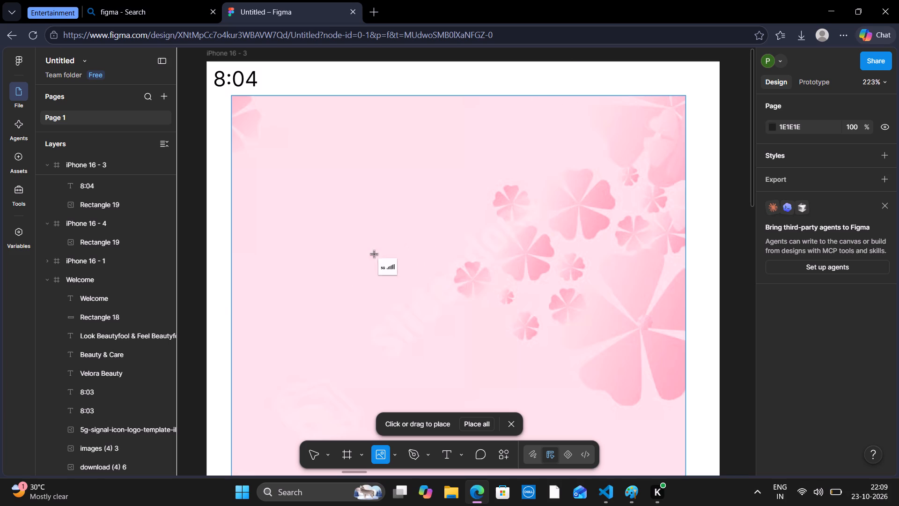
{"action": "scroll", "coordinate": [243, 270], "scroll_direction": "right", "scroll_amount": 3}
{"action": "left_click", "coordinate": [243, 270]}
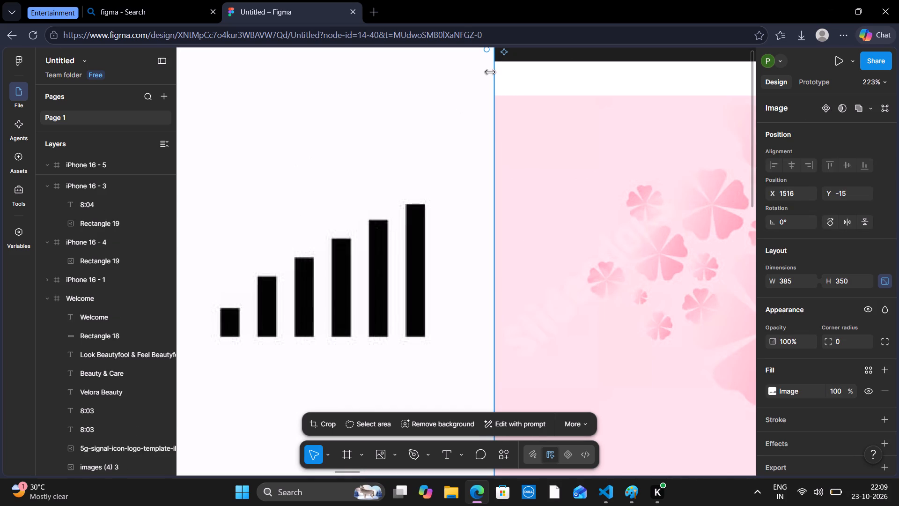
{"action": "left_click_drag", "start_coordinate": [491, 72], "coordinate": [343, 272]}
Crop the signal image to only the signal bars, without the 5G label, at about 113 × 88.
{"action": "scroll", "coordinate": [343, 272], "scroll_direction": "right", "scroll_amount": 1}
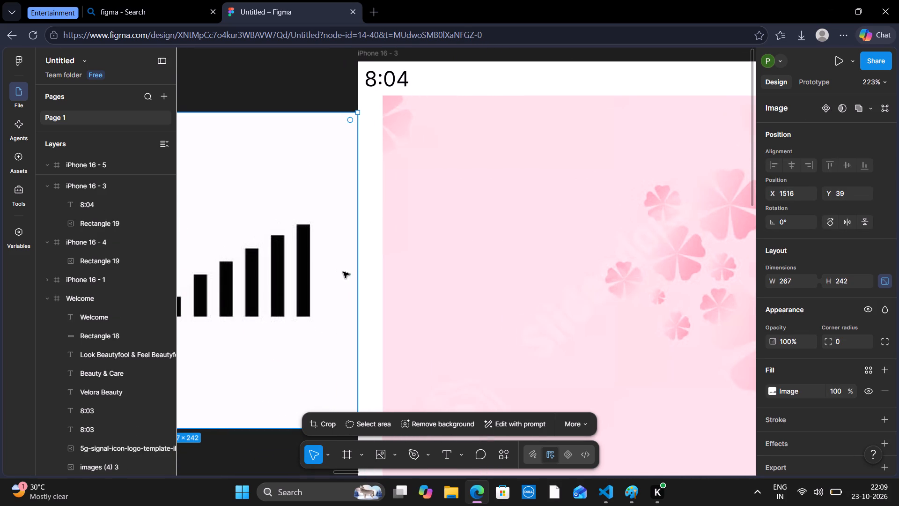
{"action": "scroll", "coordinate": [343, 272], "scroll_direction": "right", "scroll_amount": 1}
{"action": "scroll", "coordinate": [306, 281], "scroll_direction": "right", "scroll_amount": 2}
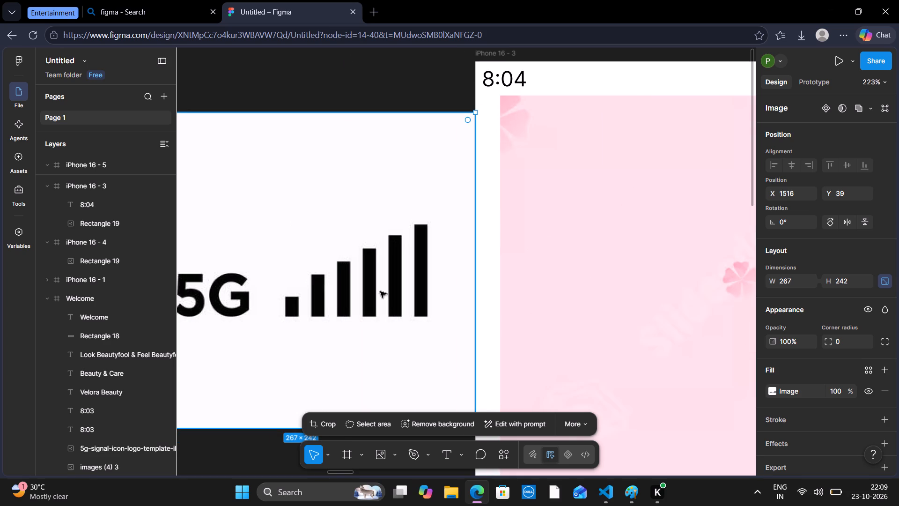
{"action": "left_click", "coordinate": [328, 425]}
{"action": "scroll", "coordinate": [328, 425], "scroll_direction": "right", "scroll_amount": 1}
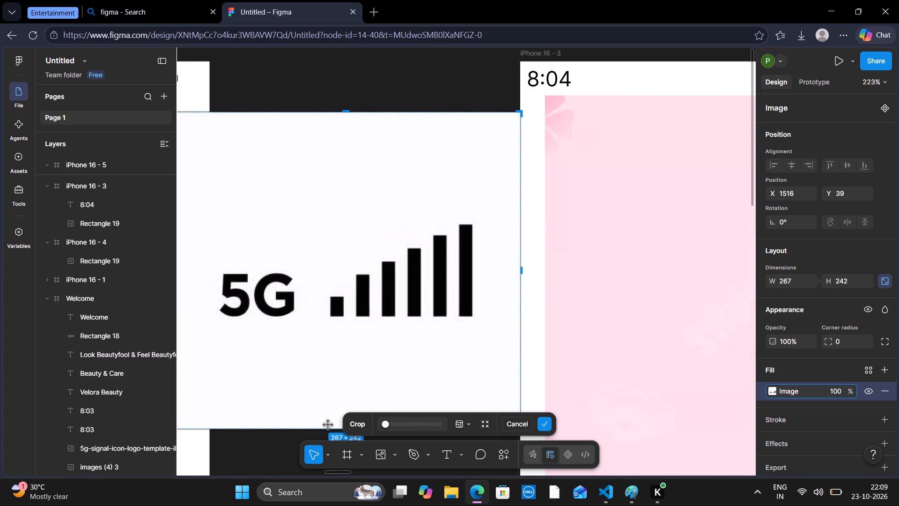
{"action": "scroll", "coordinate": [328, 425], "scroll_direction": "right", "scroll_amount": 1}
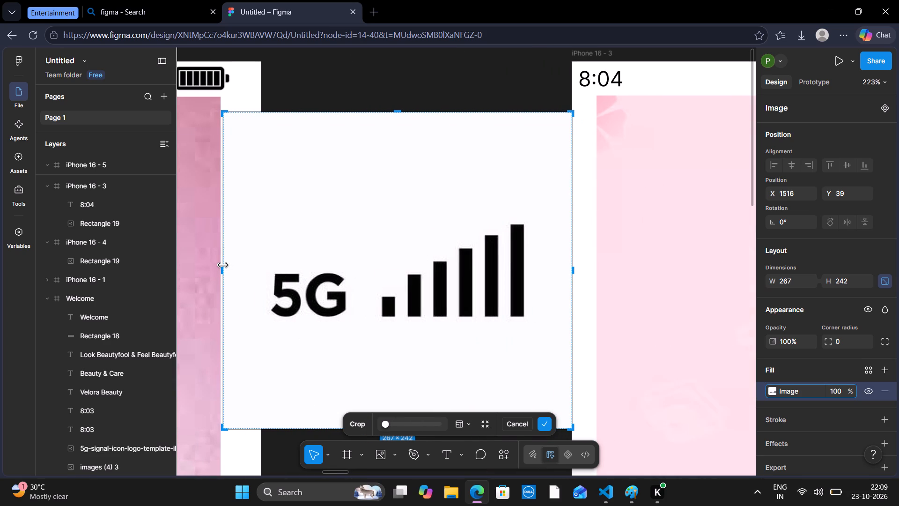
{"action": "left_click_drag", "start_coordinate": [223, 265], "coordinate": [380, 285]}
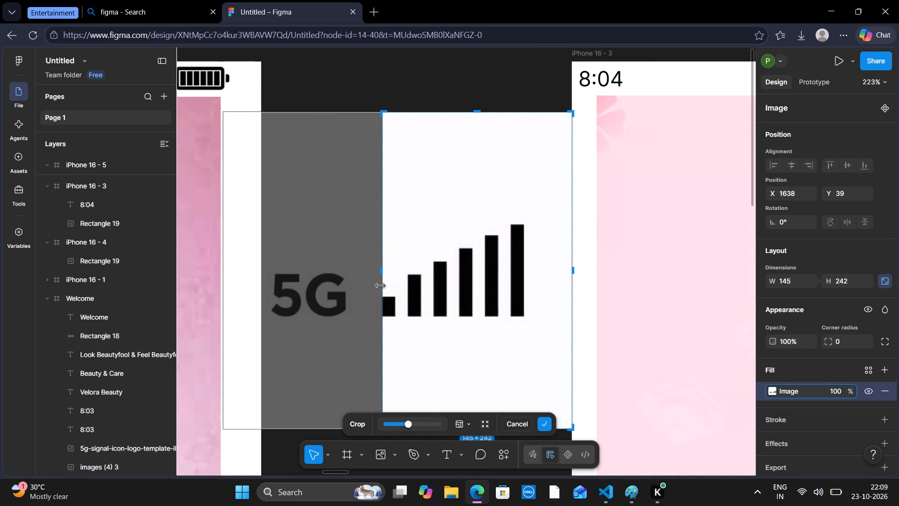
{"action": "left_click_drag", "start_coordinate": [380, 285], "coordinate": [381, 286]}
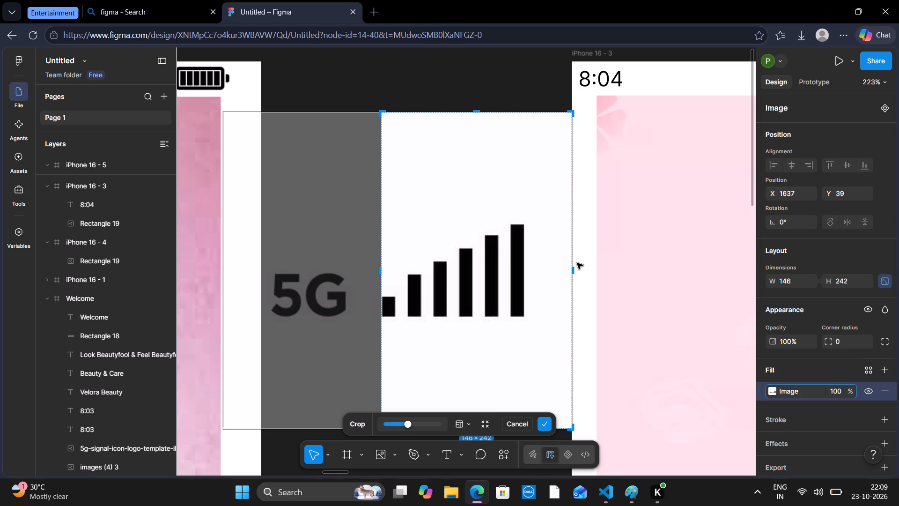
{"action": "left_click_drag", "start_coordinate": [573, 269], "coordinate": [528, 271]}
{"action": "left_click", "coordinate": [528, 271]}
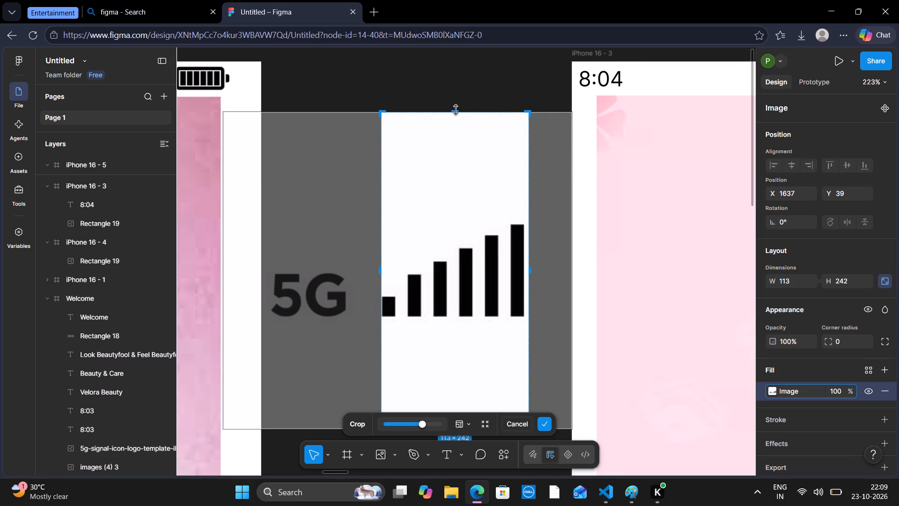
{"action": "left_click_drag", "start_coordinate": [456, 110], "coordinate": [462, 214]}
{"action": "scroll", "coordinate": [462, 214], "scroll_direction": "down", "scroll_amount": 2}
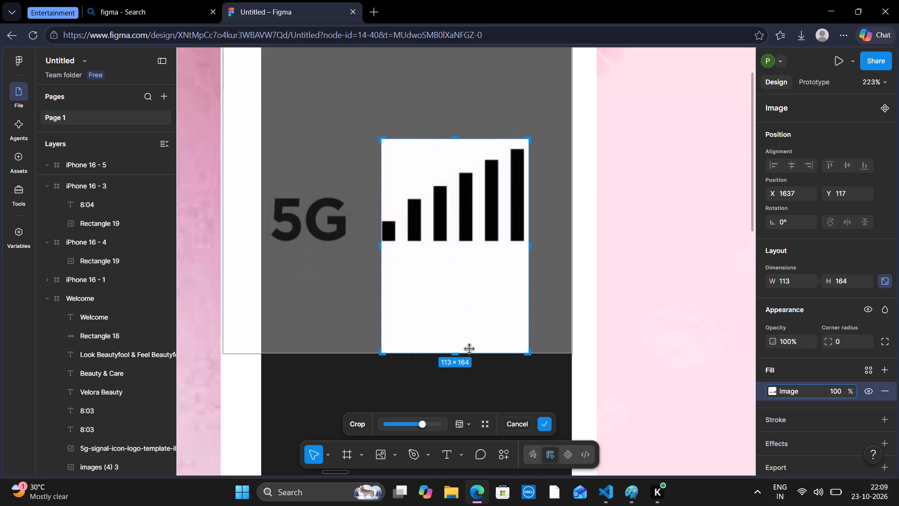
{"action": "left_click_drag", "start_coordinate": [455, 356], "coordinate": [451, 253]}
{"action": "left_click", "coordinate": [451, 253]}
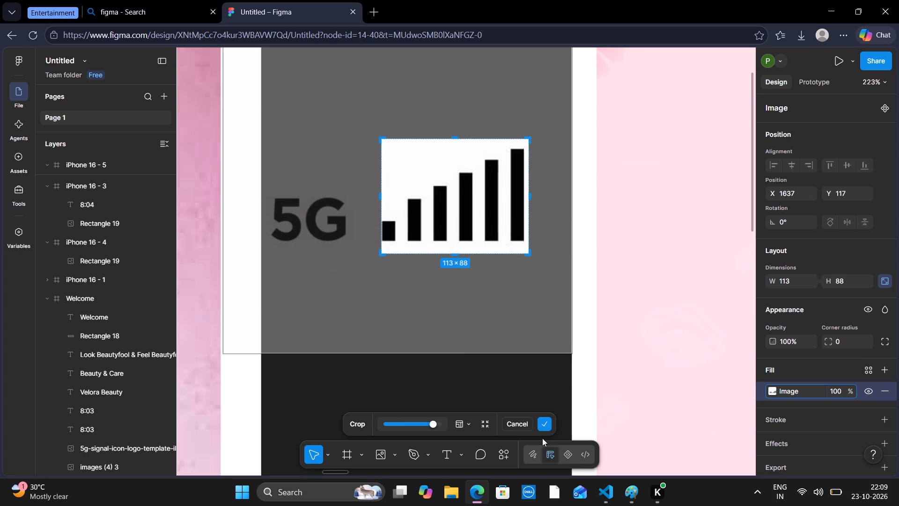
{"action": "left_click", "coordinate": [545, 418]}
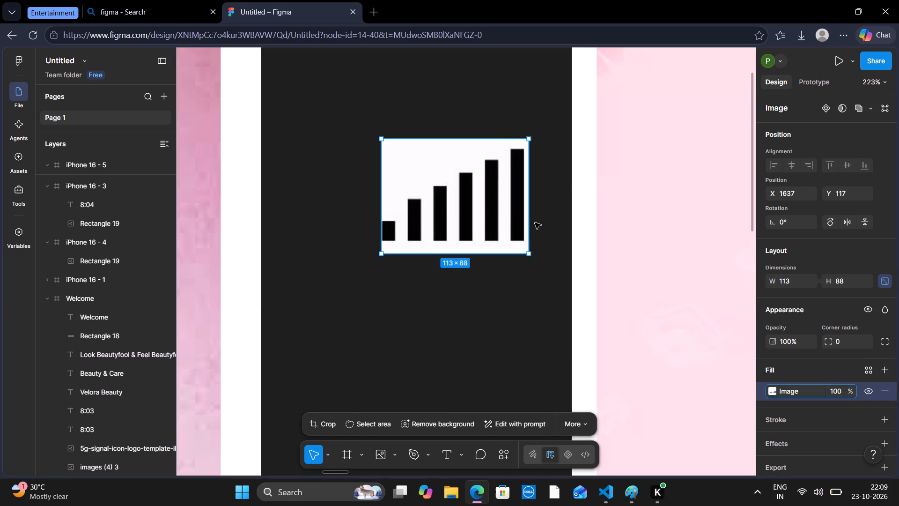
Move the cropped signal bars onto the iPhone 16 - 3 frame and shrink them to about 18 × 14.
{"action": "scroll", "coordinate": [535, 223], "scroll_direction": "up", "scroll_amount": 2}
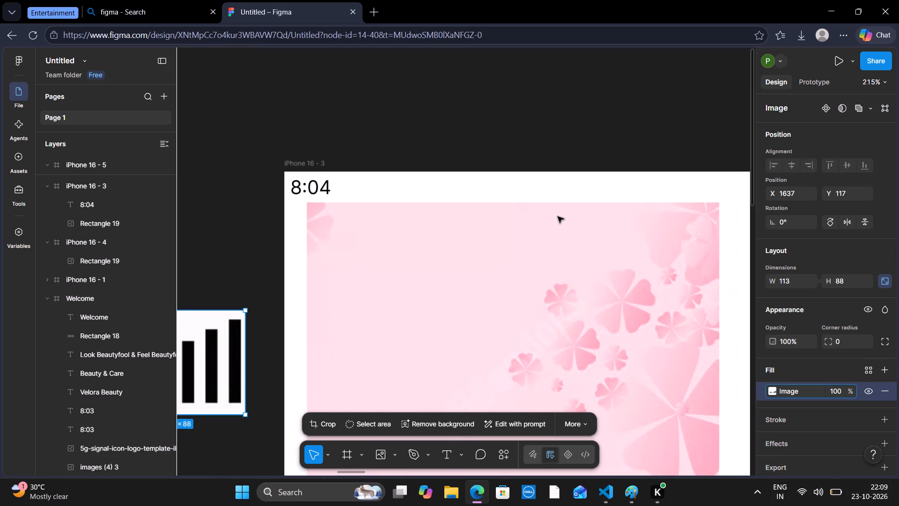
{"action": "left_click_drag", "start_coordinate": [219, 345], "coordinate": [533, 252]}
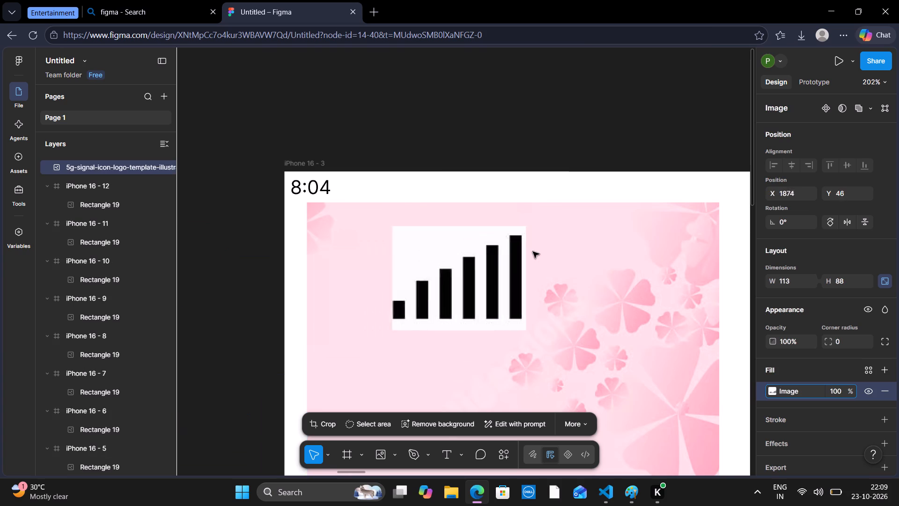
{"action": "left_click_drag", "start_coordinate": [533, 252], "coordinate": [534, 251]}
{"action": "left_click", "coordinate": [534, 251]}
{"action": "left_click_drag", "start_coordinate": [425, 215], "coordinate": [559, 308]}
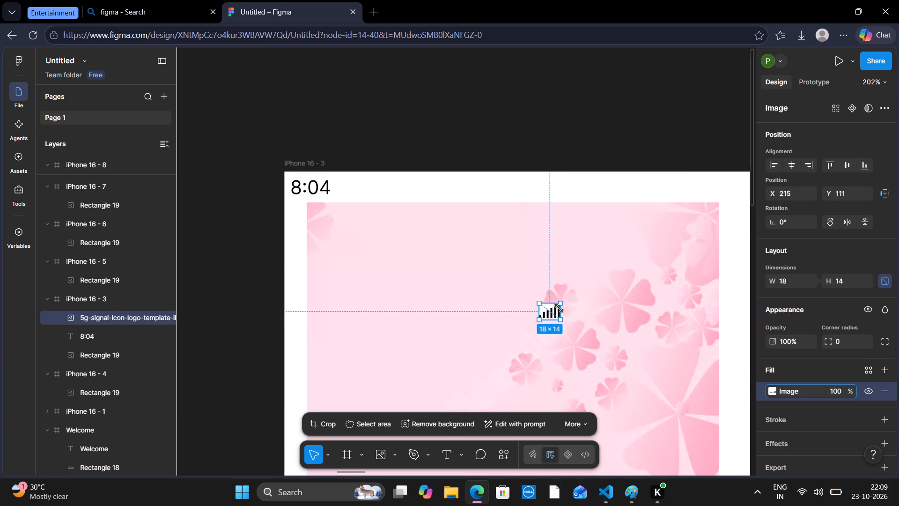
Shrink the signal bars to about 17 × 13 and move them into iPhone 16 - 3's top white margin at about X 309, Y 7.
{"action": "left_click_drag", "start_coordinate": [559, 308], "coordinate": [551, 304]}
{"action": "left_click_drag", "start_coordinate": [548, 314], "coordinate": [638, 181]}
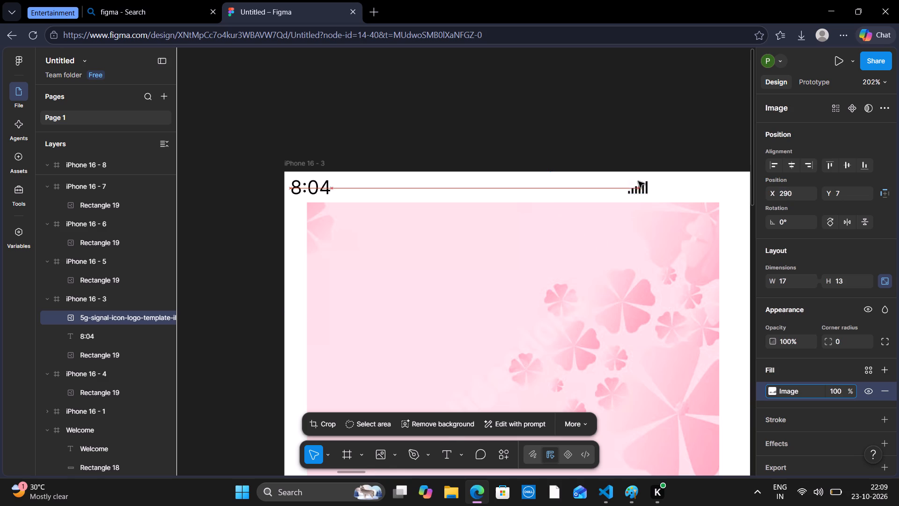
{"action": "left_click_drag", "start_coordinate": [638, 181], "coordinate": [659, 190]}
{"action": "left_click_drag", "start_coordinate": [659, 190], "coordinate": [659, 189]}
Widen the signal bars' crop to about 23 × 13, and scale the image up to about 34 × 19.
{"action": "scroll", "coordinate": [537, 147], "scroll_direction": "right", "scroll_amount": 1}
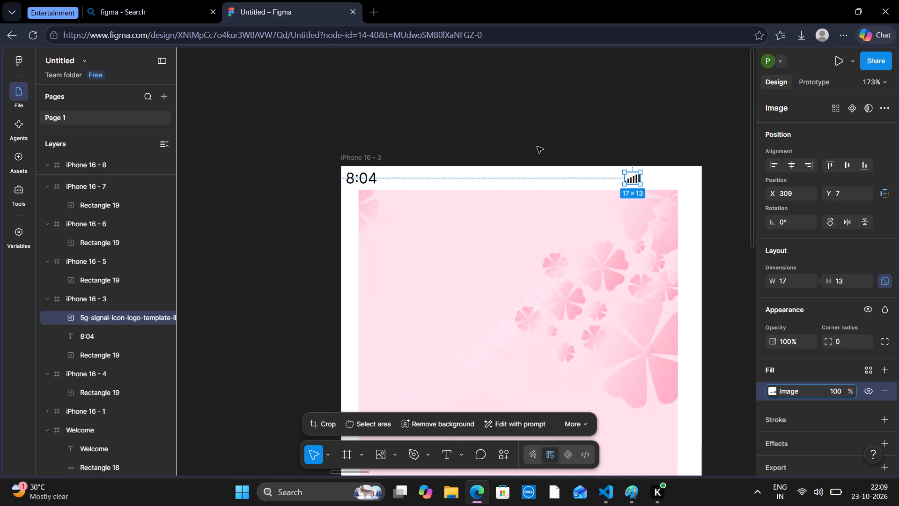
{"action": "scroll", "coordinate": [537, 147], "scroll_direction": "right", "scroll_amount": 2}
{"action": "scroll", "coordinate": [537, 147], "scroll_direction": "left", "scroll_amount": 1}
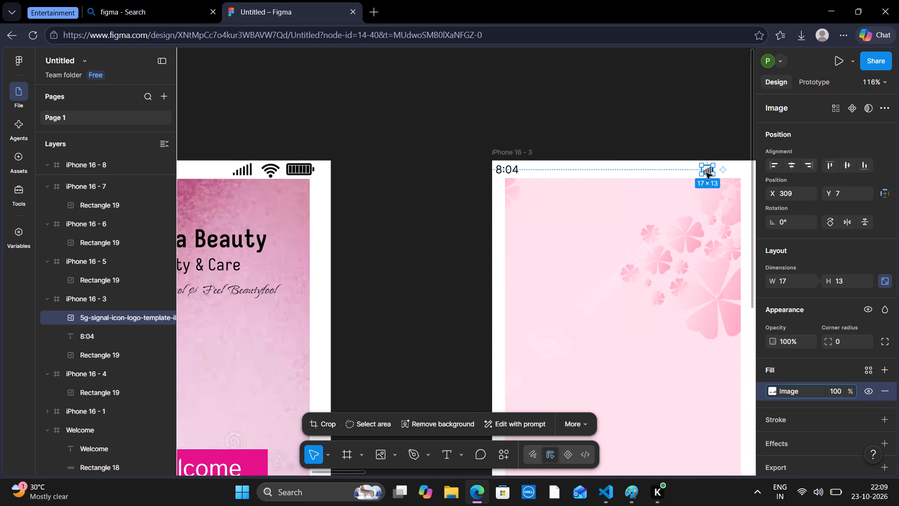
{"action": "left_click", "coordinate": [707, 170]}
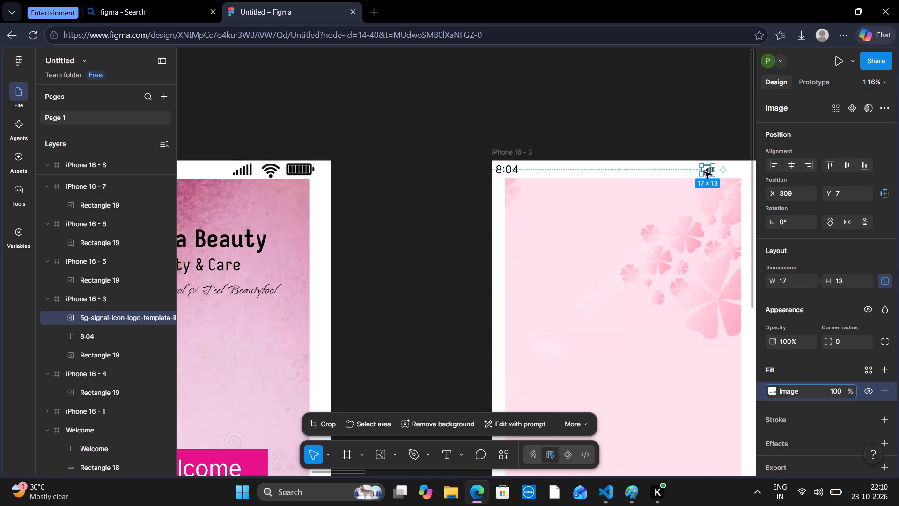
{"action": "double_click", "coordinate": [706, 167]}
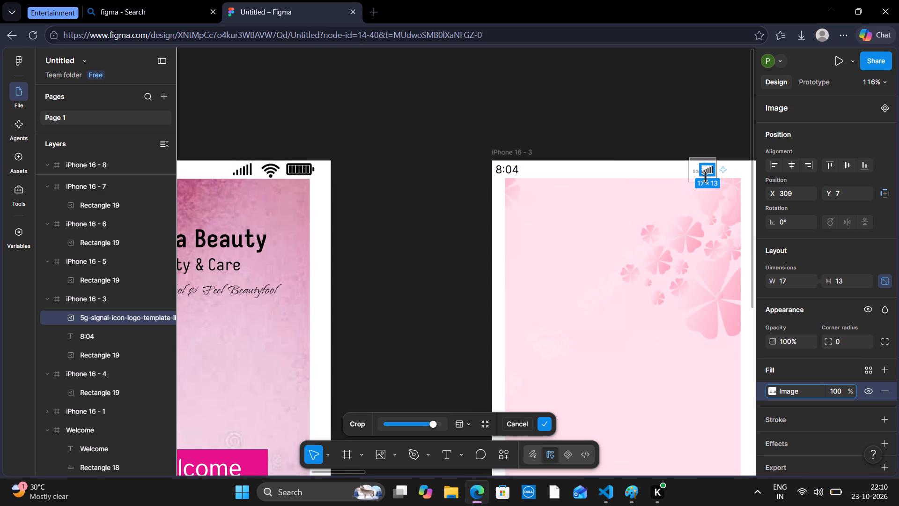
{"action": "left_click", "coordinate": [698, 171]}
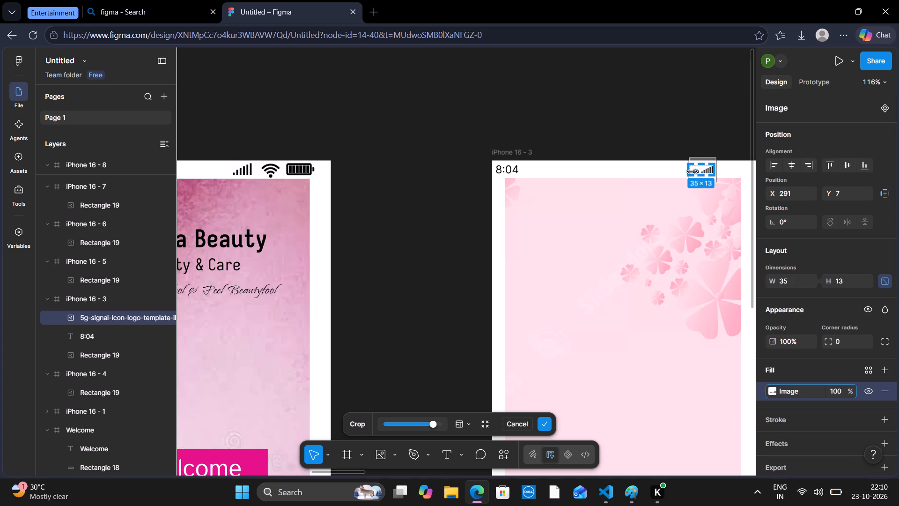
{"action": "left_click", "coordinate": [701, 83]}
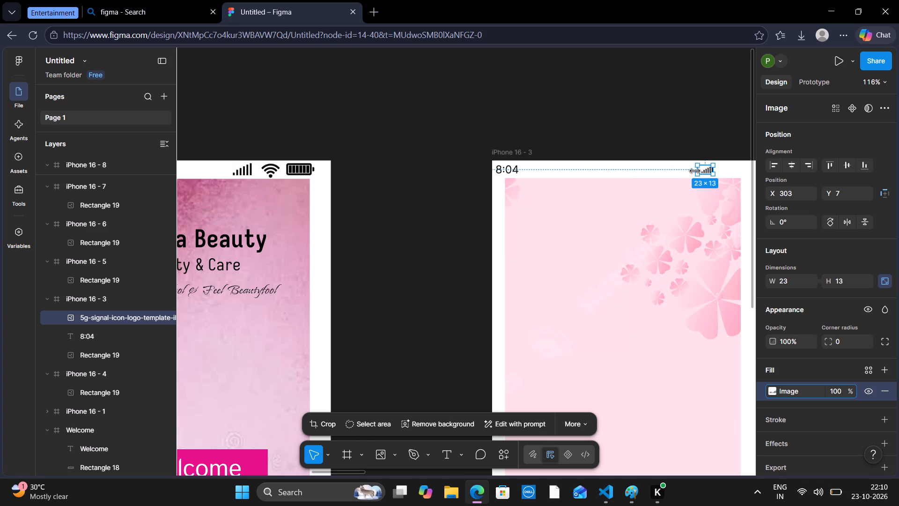
{"action": "left_click_drag", "start_coordinate": [695, 170], "coordinate": [690, 171]}
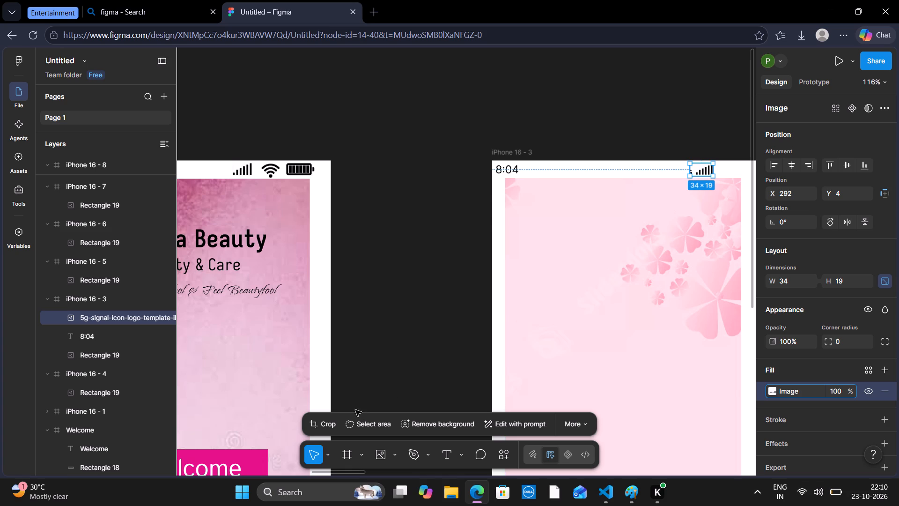
Crop the 5G remnant off the signal image's left side, narrowing it to about 29 × 19.
{"action": "left_click", "coordinate": [329, 420]}
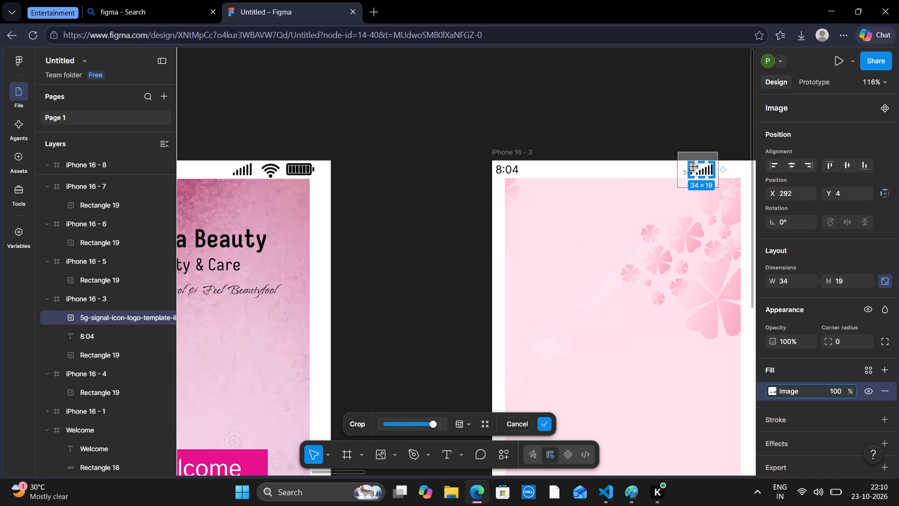
{"action": "left_click_drag", "start_coordinate": [688, 168], "coordinate": [691, 168]}
{"action": "left_click_drag", "start_coordinate": [691, 168], "coordinate": [693, 166]}
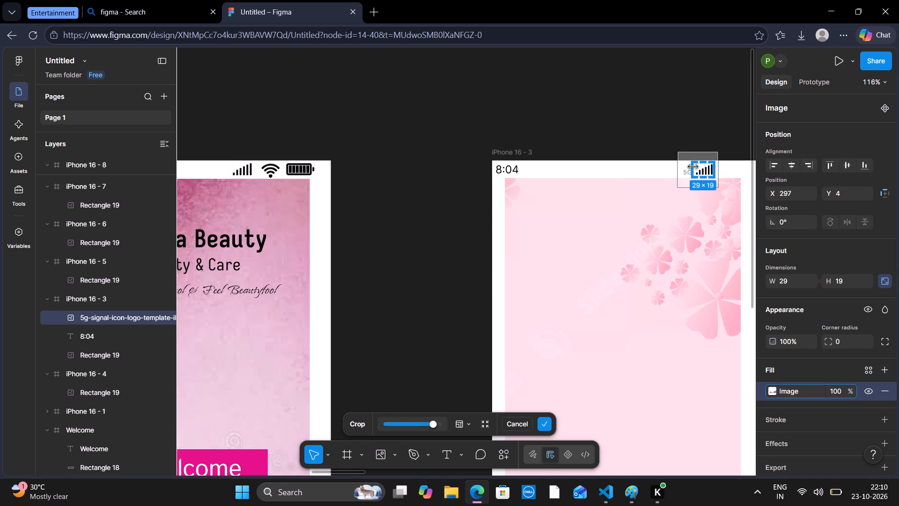
{"action": "left_click", "coordinate": [693, 166]}
{"action": "left_click", "coordinate": [703, 129]}
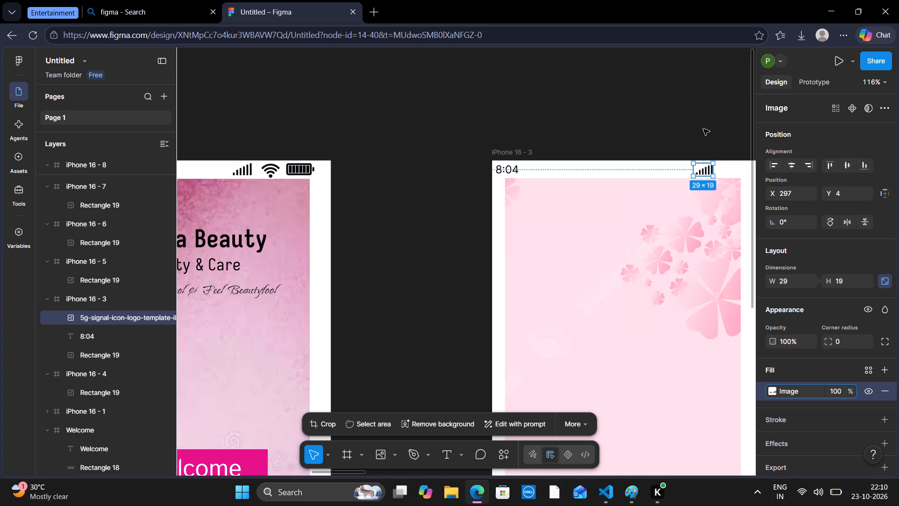
Shift the signal bars slightly left in the iPhone 16 - 3 frame's top margin to about X 287, Y 4.
{"action": "left_click", "coordinate": [594, 125]}
{"action": "scroll", "coordinate": [594, 125], "scroll_direction": "left", "scroll_amount": 1}
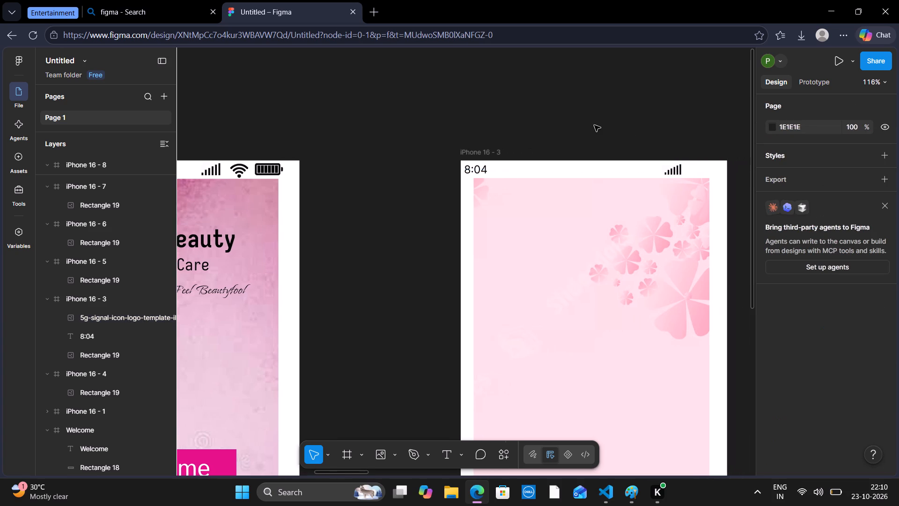
{"action": "scroll", "coordinate": [594, 125], "scroll_direction": "left", "scroll_amount": 1}
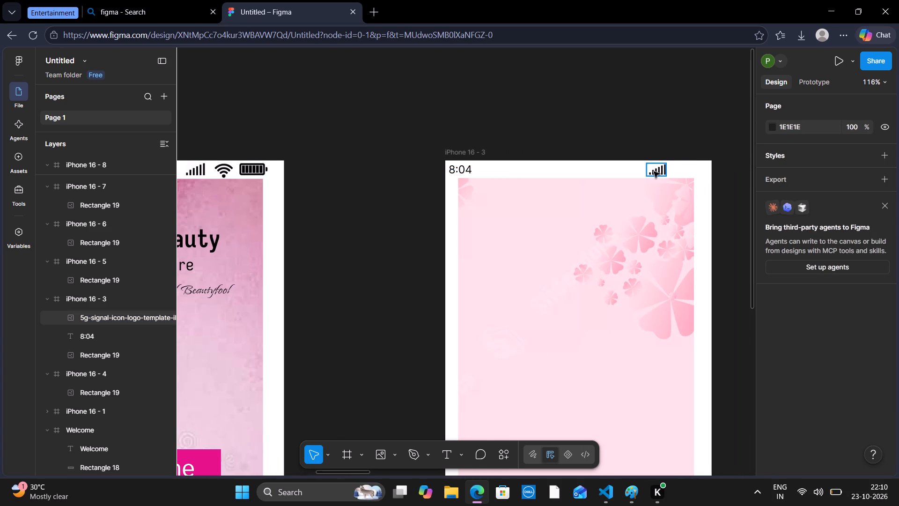
{"action": "left_click_drag", "start_coordinate": [654, 171], "coordinate": [648, 171]}
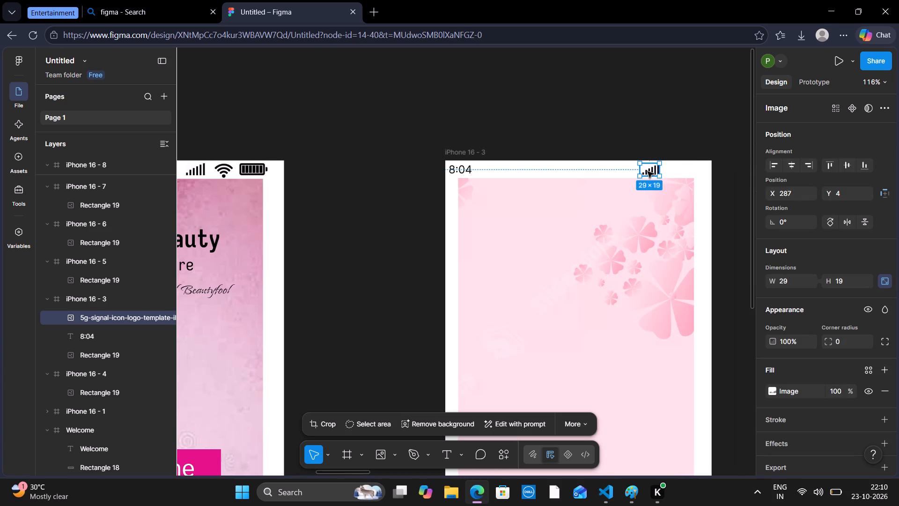
{"action": "left_click", "coordinate": [648, 171]}
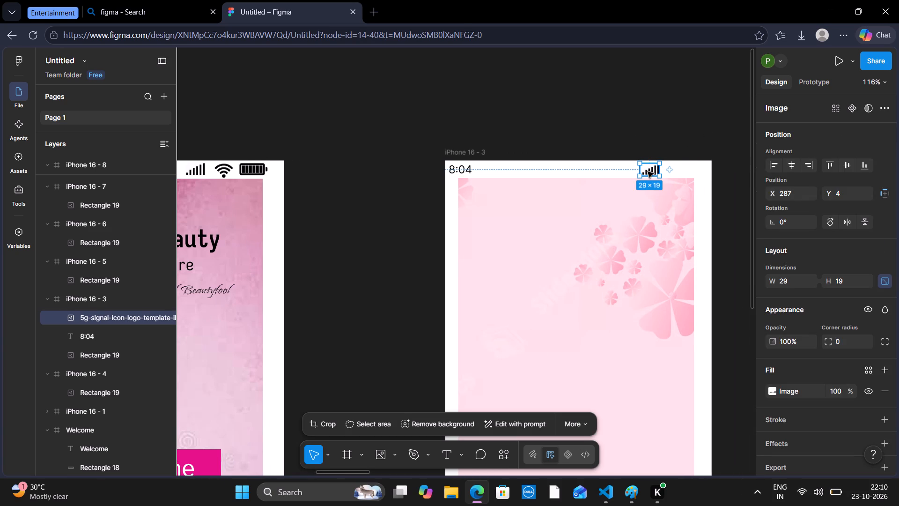
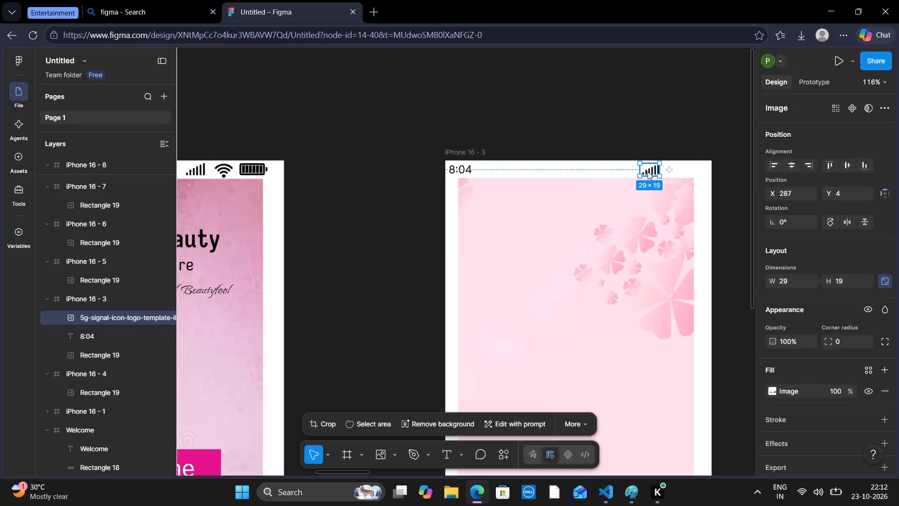
Import the battery image download (4) and place it at about 204 × 192 on the canvas beside iPhone 16 - 3.
{"action": "left_click", "coordinate": [669, 136]}
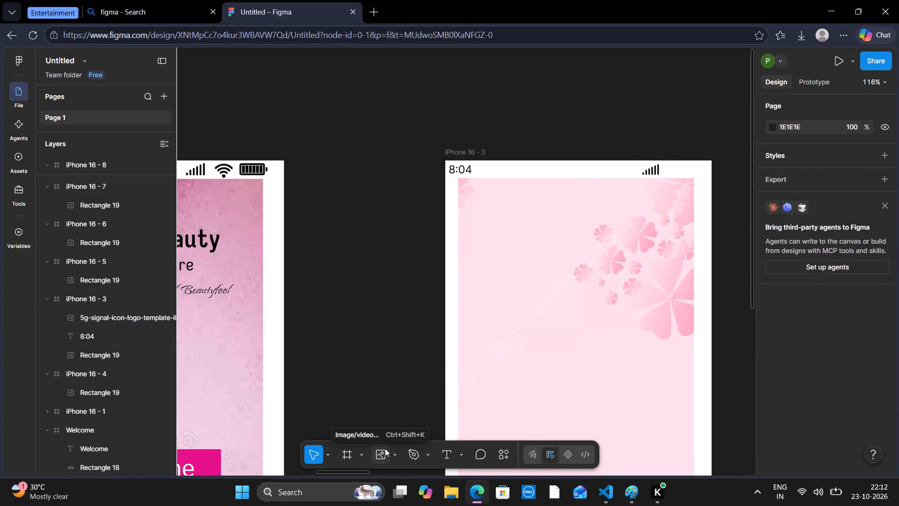
{"action": "left_click", "coordinate": [385, 448]}
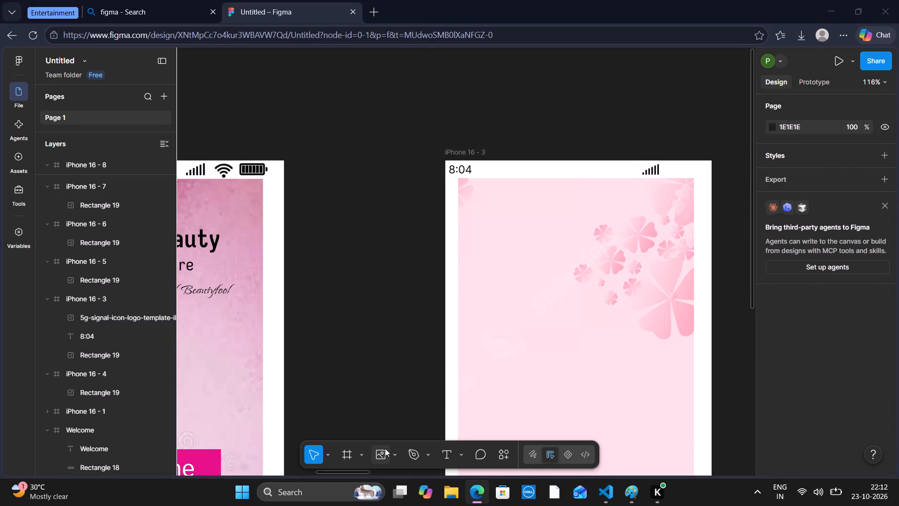
{"action": "scroll", "coordinate": [270, 201], "scroll_direction": "down", "scroll_amount": 1}
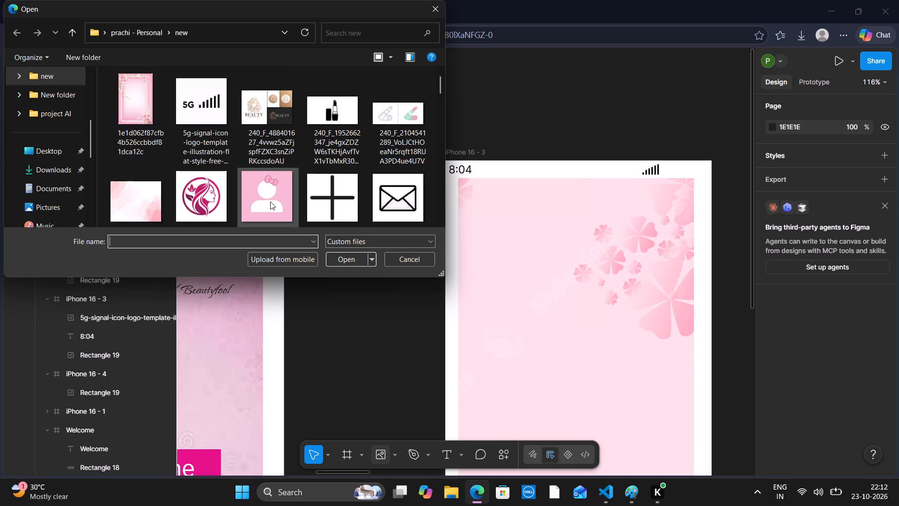
{"action": "scroll", "coordinate": [270, 201], "scroll_direction": "down", "scroll_amount": 2}
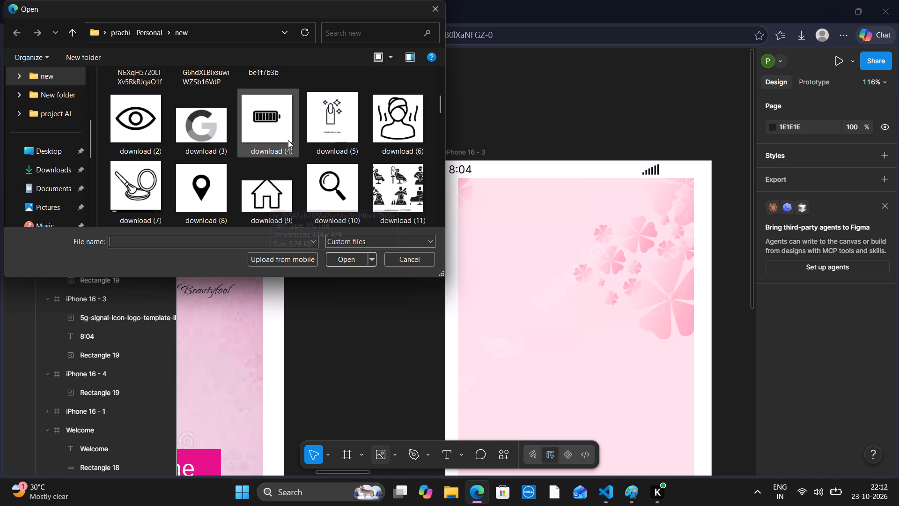
{"action": "double_click", "coordinate": [253, 114]}
{"action": "left_click", "coordinate": [329, 186]}
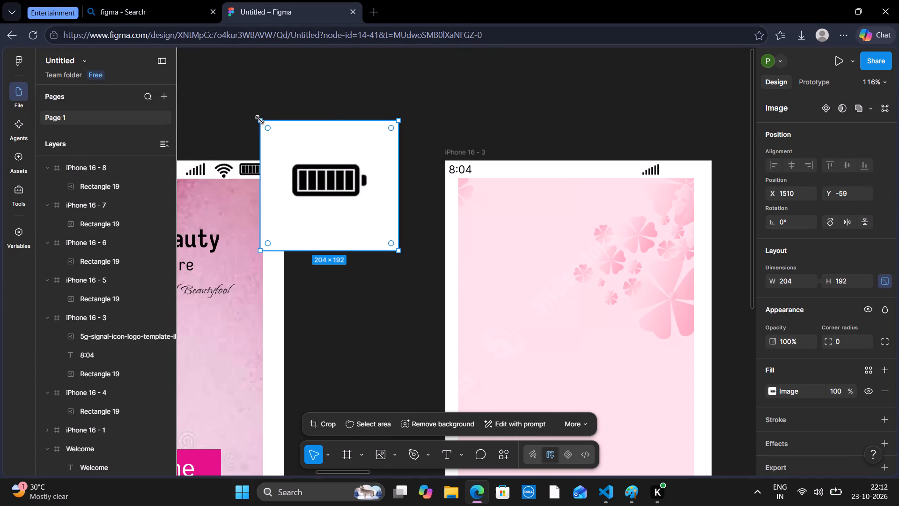
Crop the battery image's blank margins on all four sides, down to about 131 × 63.
{"action": "left_click", "coordinate": [324, 418]}
{"action": "left_click_drag", "start_coordinate": [326, 248], "coordinate": [324, 228]}
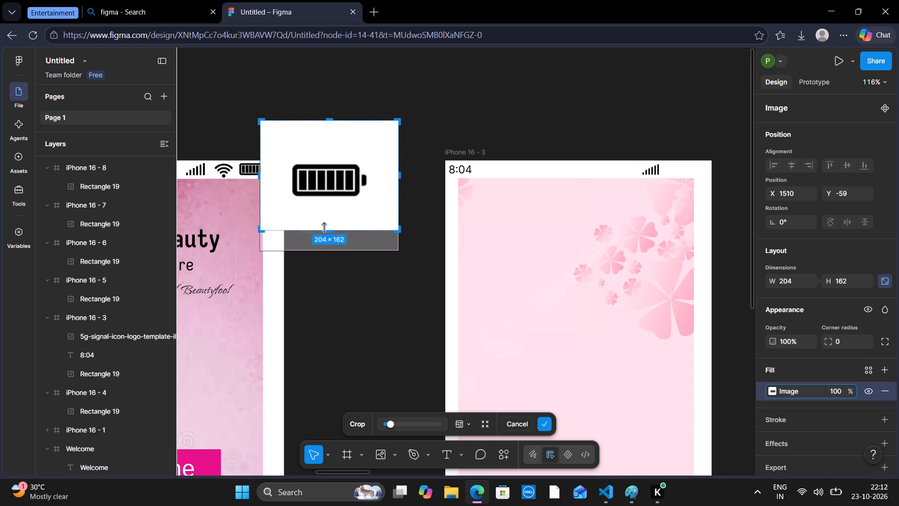
{"action": "left_click_drag", "start_coordinate": [324, 228], "coordinate": [331, 203]}
{"action": "left_click", "coordinate": [331, 203]}
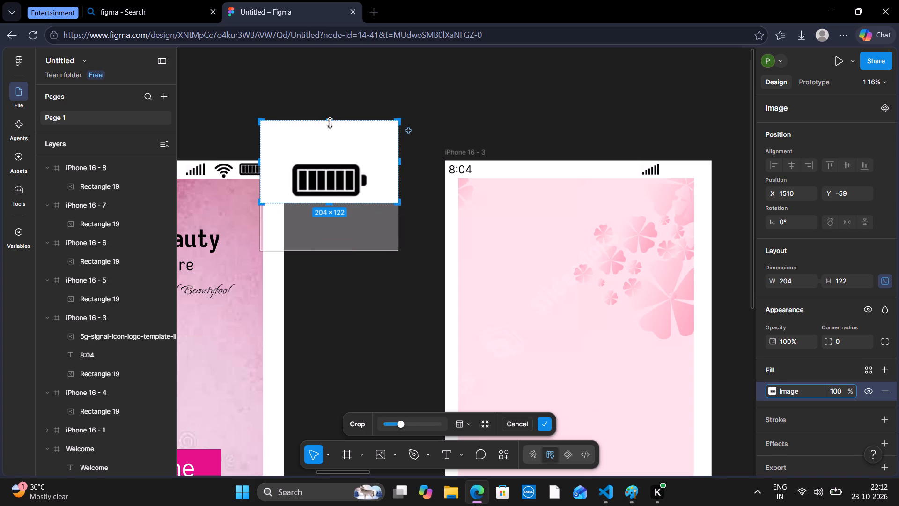
{"action": "left_click_drag", "start_coordinate": [330, 121], "coordinate": [326, 161]}
{"action": "left_click", "coordinate": [326, 161]}
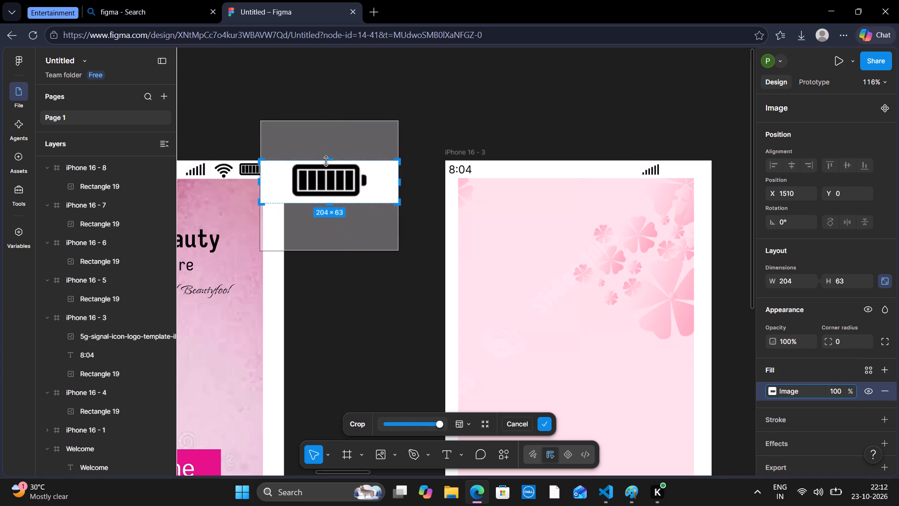
{"action": "left_click_drag", "start_coordinate": [396, 182], "coordinate": [373, 184]}
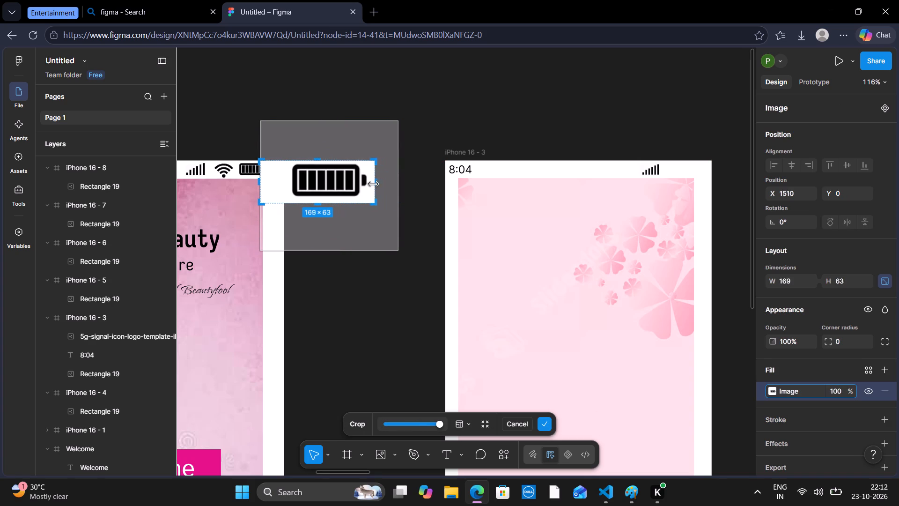
{"action": "left_click_drag", "start_coordinate": [373, 184], "coordinate": [372, 184]}
{"action": "left_click", "coordinate": [372, 184]}
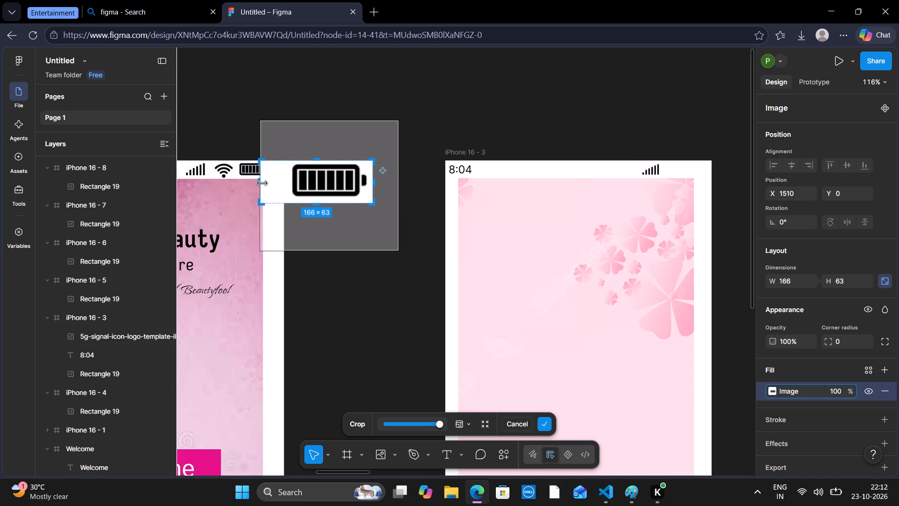
{"action": "left_click_drag", "start_coordinate": [262, 182], "coordinate": [286, 180]}
{"action": "left_click", "coordinate": [286, 180]}
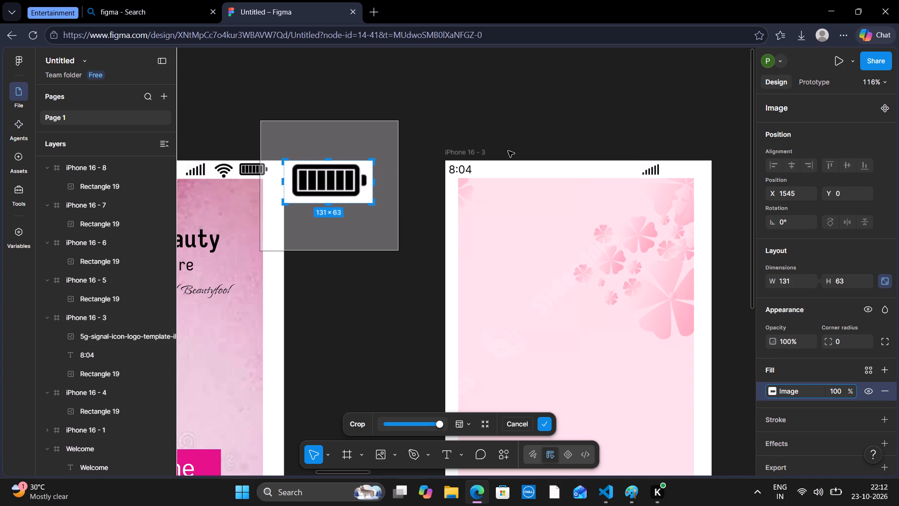
{"action": "left_click", "coordinate": [521, 137]}
Move the battery image just above the iPhone 16 - 3 frame and shrink it to about 42 × 20.
{"action": "left_click_drag", "start_coordinate": [330, 180], "coordinate": [331, 180]}
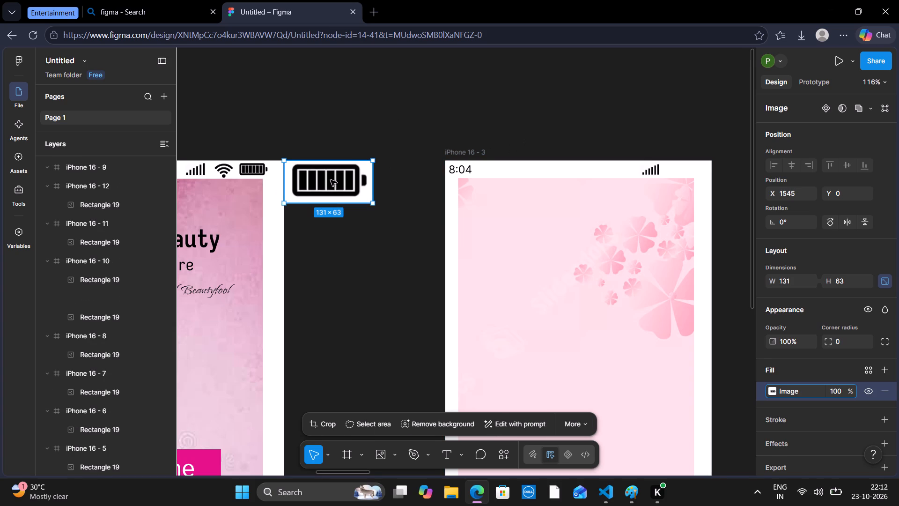
{"action": "left_click_drag", "start_coordinate": [331, 180], "coordinate": [466, 129]}
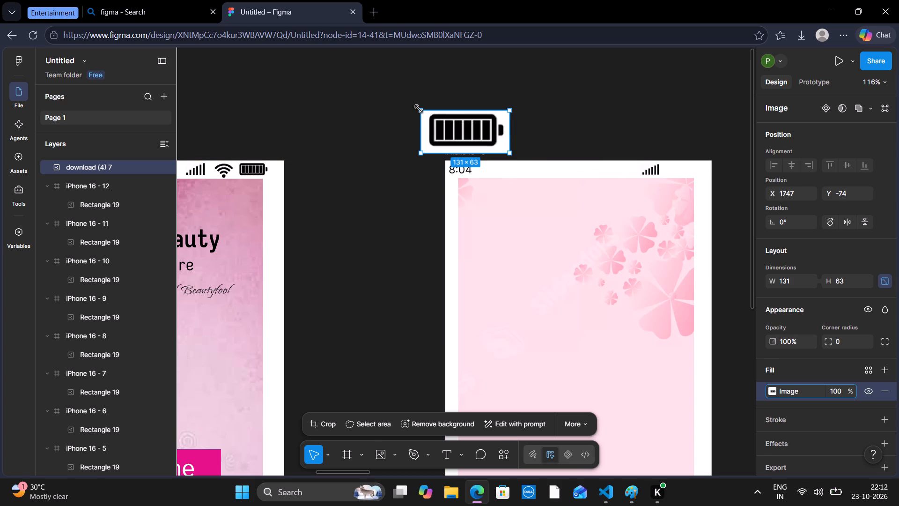
{"action": "left_click_drag", "start_coordinate": [419, 109], "coordinate": [491, 137]}
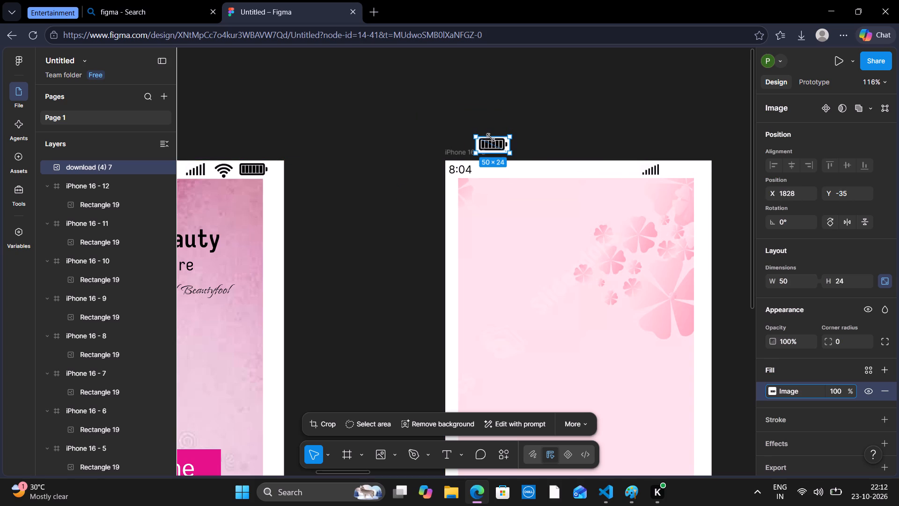
{"action": "left_click_drag", "start_coordinate": [491, 137], "coordinate": [493, 139]}
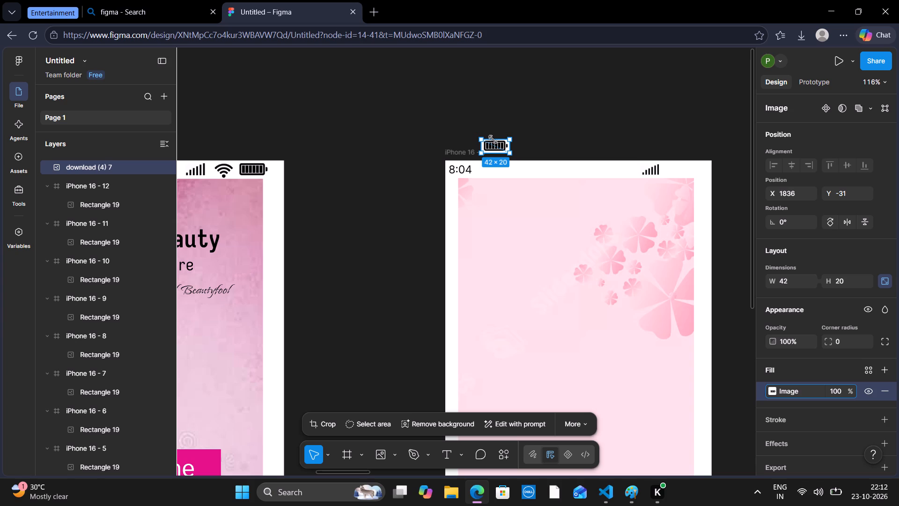
{"action": "left_click_drag", "start_coordinate": [493, 139], "coordinate": [494, 142]}
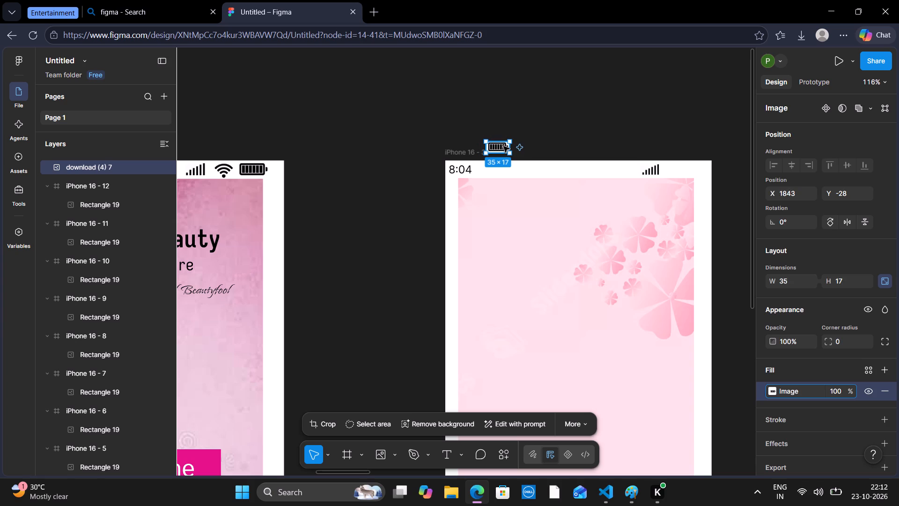
Move the battery image into the iPhone 16 - 3 frame's top margin, beyond the signal bars, at about X 349, Y 6.
{"action": "left_click_drag", "start_coordinate": [503, 146], "coordinate": [697, 166]}
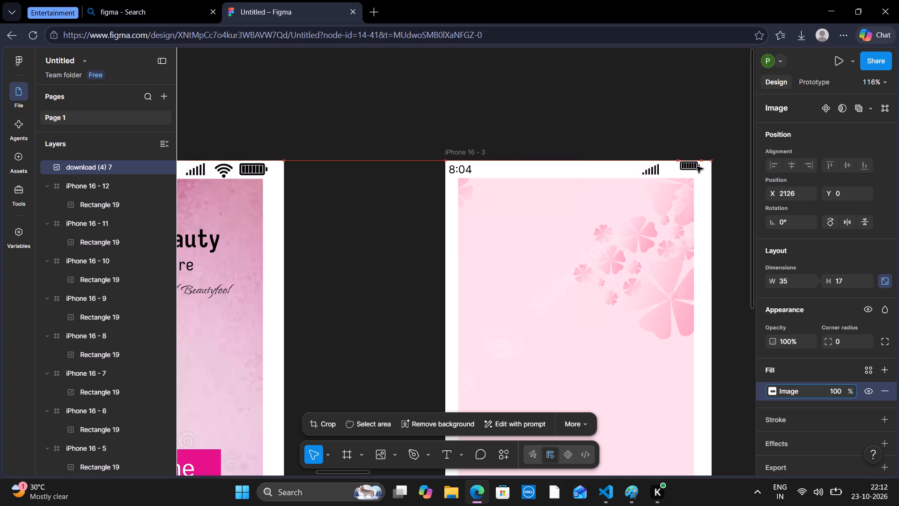
{"action": "left_click_drag", "start_coordinate": [697, 166], "coordinate": [699, 169]}
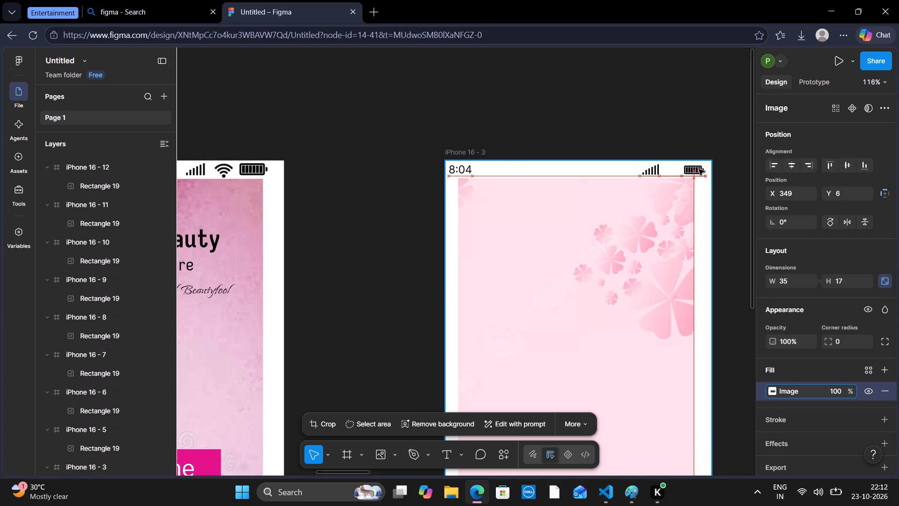
{"action": "left_click_drag", "start_coordinate": [699, 169], "coordinate": [701, 170]}
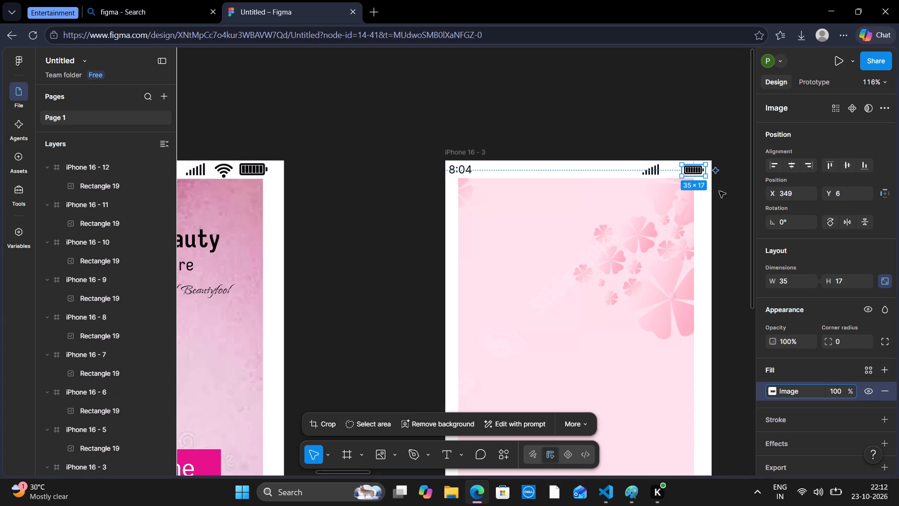
{"action": "left_click", "coordinate": [721, 192]}
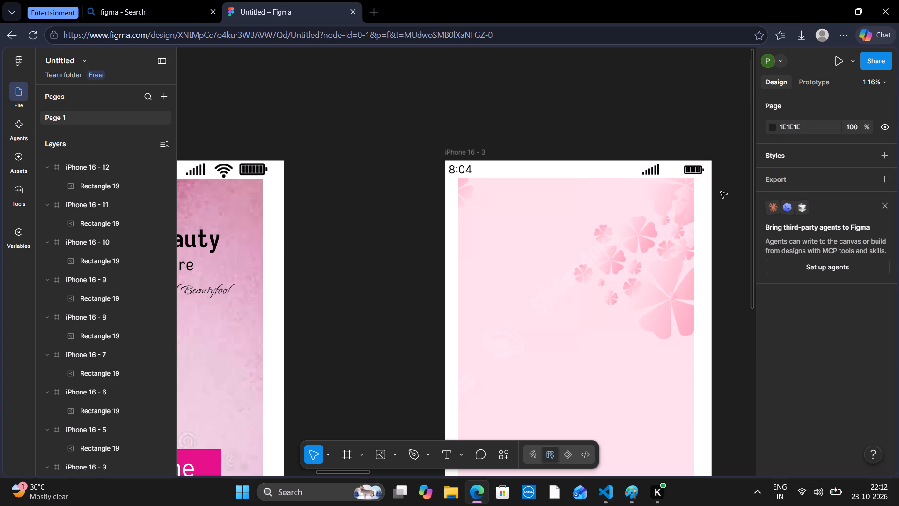
Import the Wi-Fi image images (4) and place it at 360 × 360 on the canvas beside iPhone 16 - 3.
{"action": "left_click", "coordinate": [383, 455]}
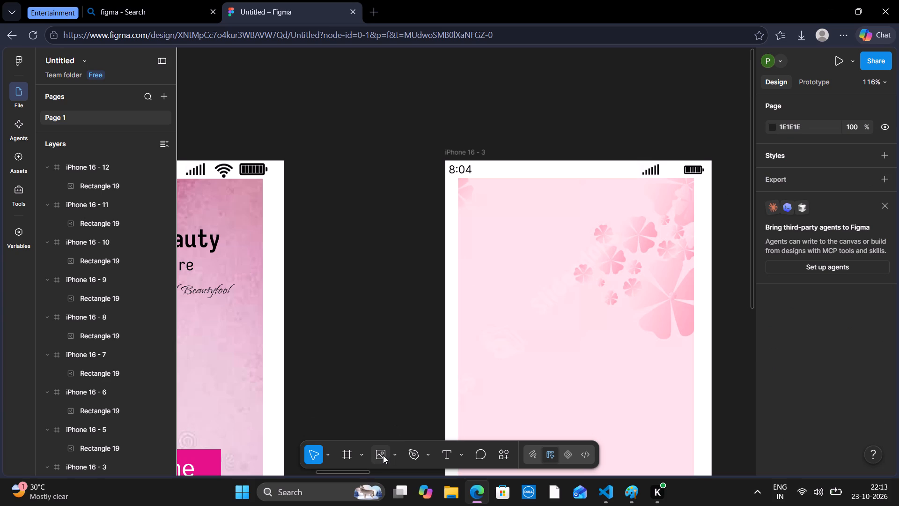
{"action": "double_click", "coordinate": [383, 455]}
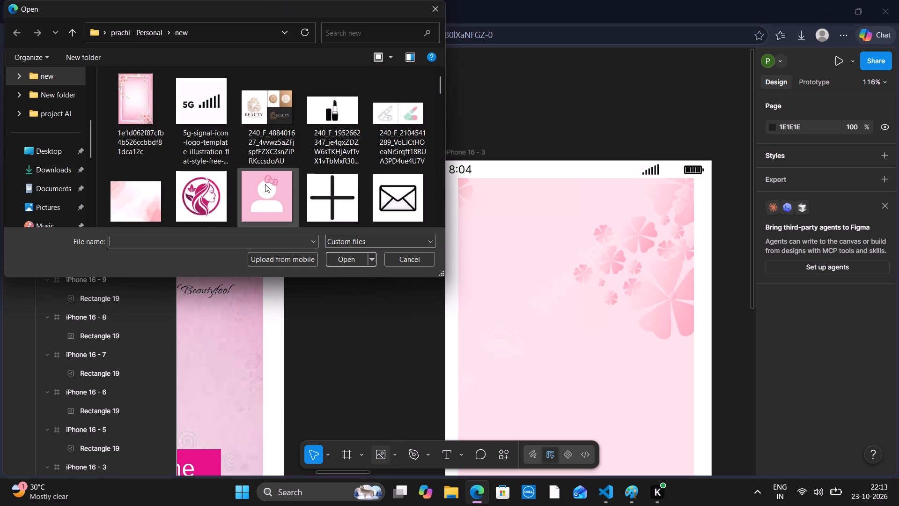
{"action": "scroll", "coordinate": [265, 184], "scroll_direction": "down", "scroll_amount": 4}
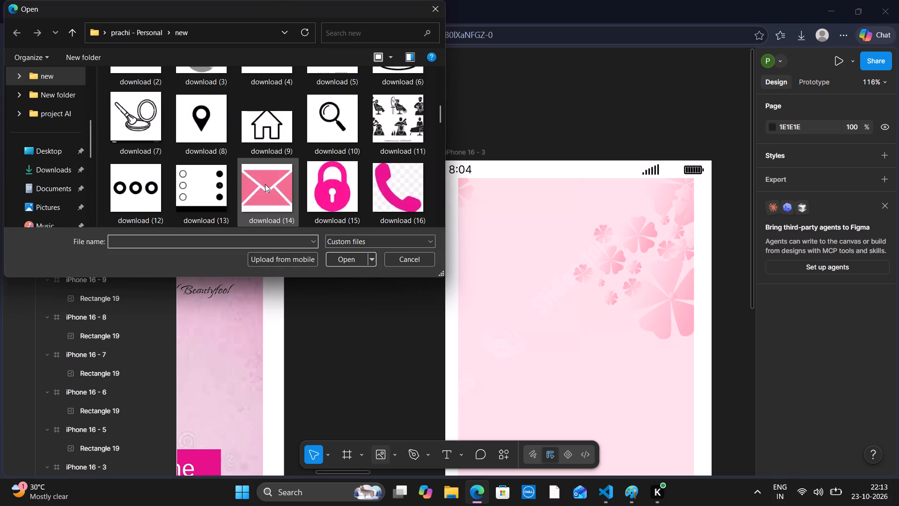
{"action": "scroll", "coordinate": [265, 184], "scroll_direction": "down", "scroll_amount": 2}
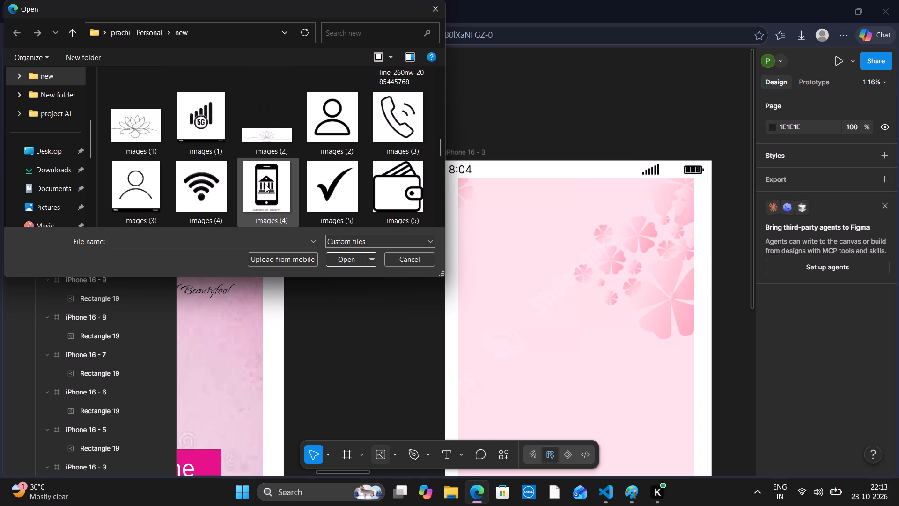
{"action": "double_click", "coordinate": [183, 188]}
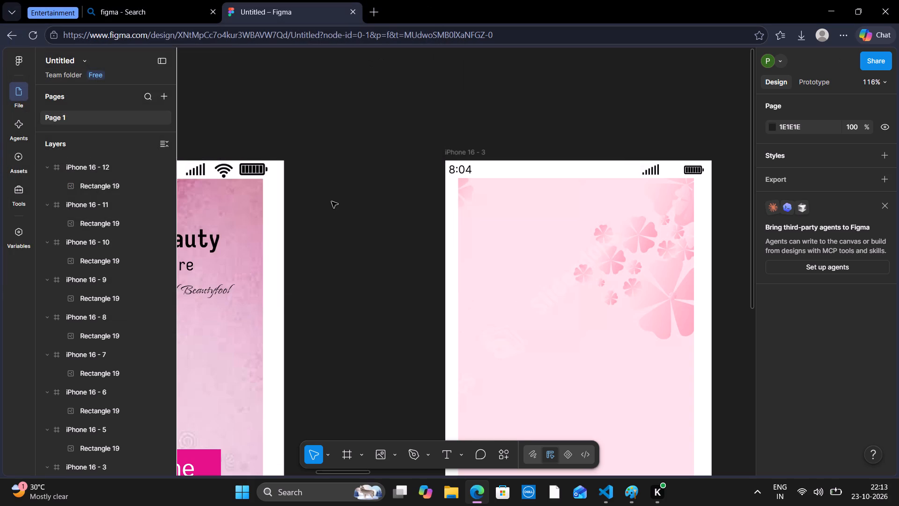
{"action": "left_click", "coordinate": [332, 201]}
{"action": "left_click", "coordinate": [332, 201]}
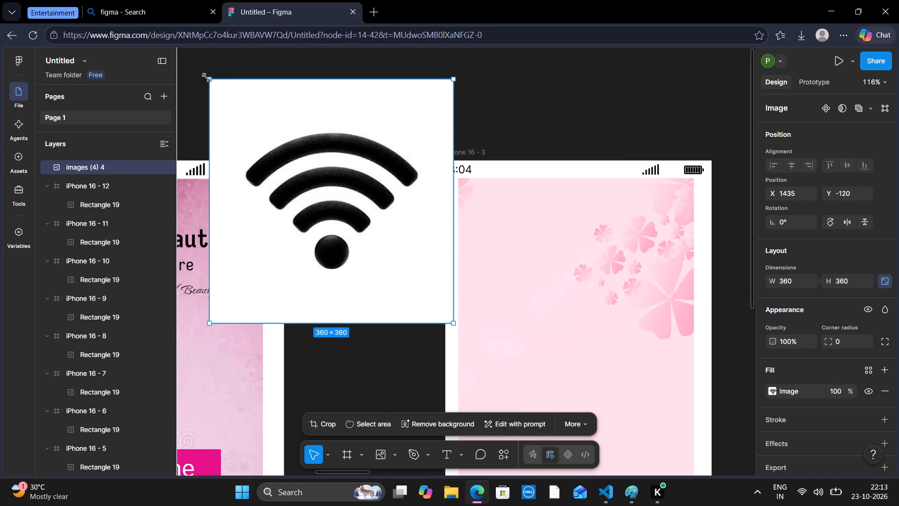
Shrink the Wi-Fi image to about 29 × 29.
{"action": "left_click_drag", "start_coordinate": [206, 77], "coordinate": [440, 290]}
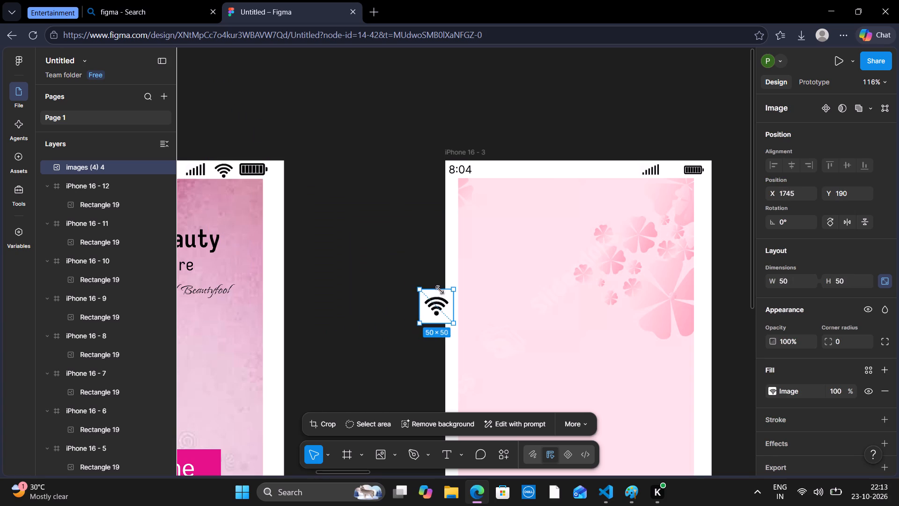
{"action": "left_click_drag", "start_coordinate": [440, 290], "coordinate": [468, 302]}
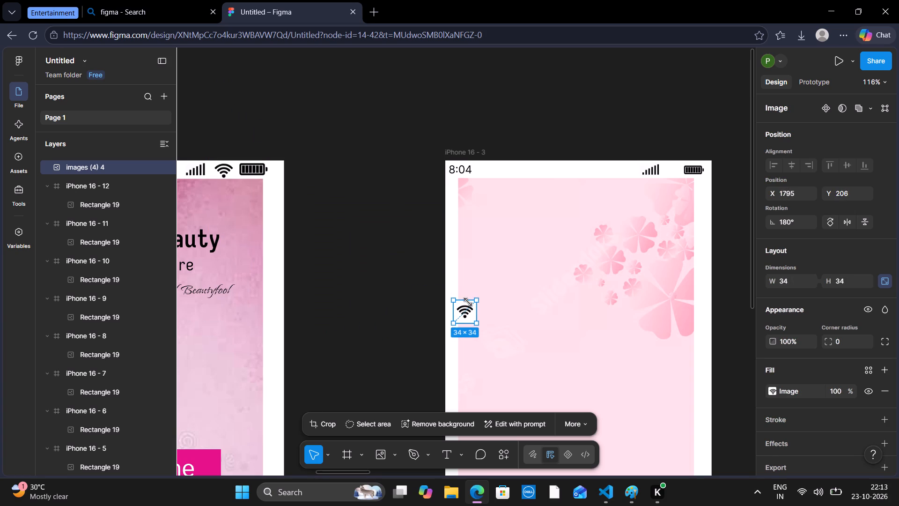
{"action": "left_click_drag", "start_coordinate": [468, 302], "coordinate": [467, 303]}
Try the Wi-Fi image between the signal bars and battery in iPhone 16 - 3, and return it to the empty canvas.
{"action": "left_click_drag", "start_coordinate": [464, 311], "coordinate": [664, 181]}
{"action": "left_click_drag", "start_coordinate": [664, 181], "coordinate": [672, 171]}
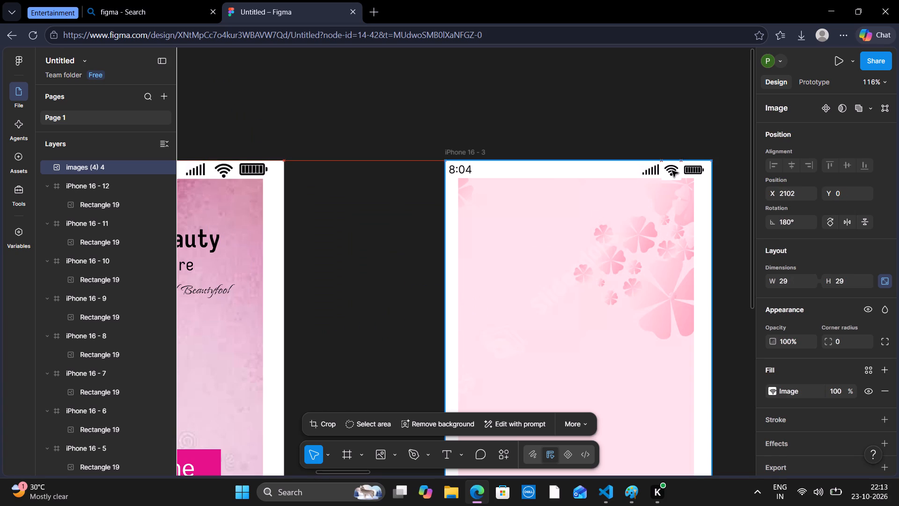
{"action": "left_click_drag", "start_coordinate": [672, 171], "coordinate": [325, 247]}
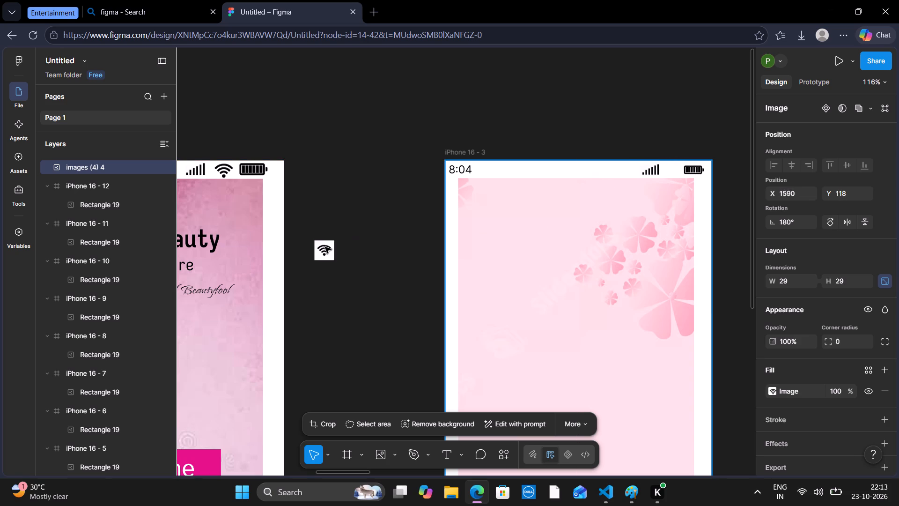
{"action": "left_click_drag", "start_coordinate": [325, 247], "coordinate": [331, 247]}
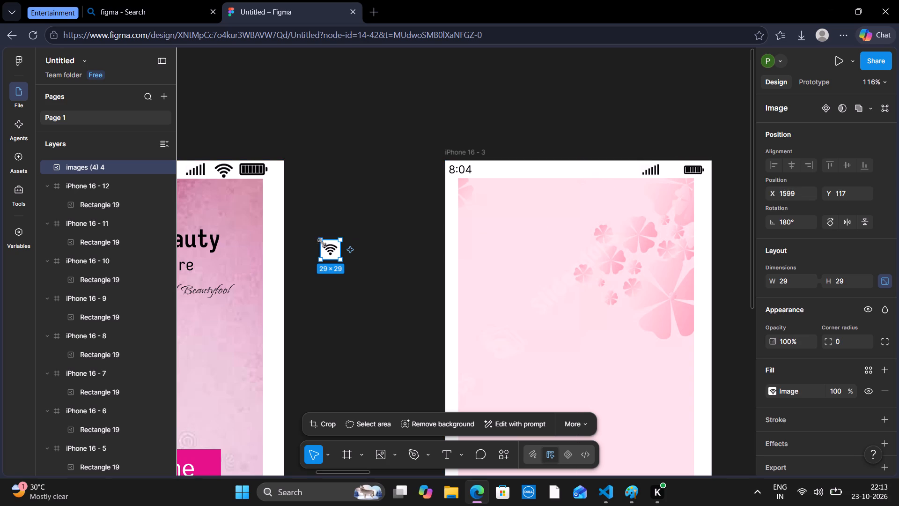
Crop the Wi-Fi image's blank top and bottom margins, down to about 29 × 20.
{"action": "left_click", "coordinate": [328, 417]}
{"action": "left_click", "coordinate": [328, 239]}
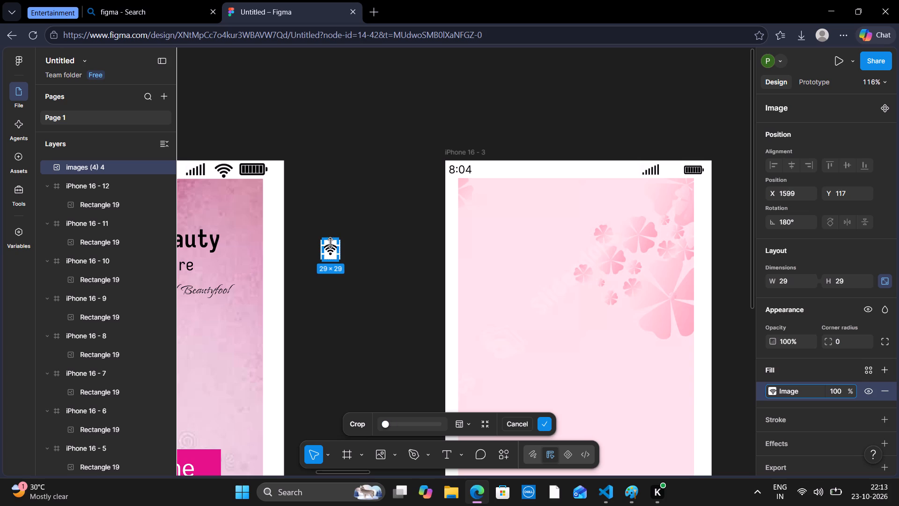
{"action": "left_click", "coordinate": [332, 260]}
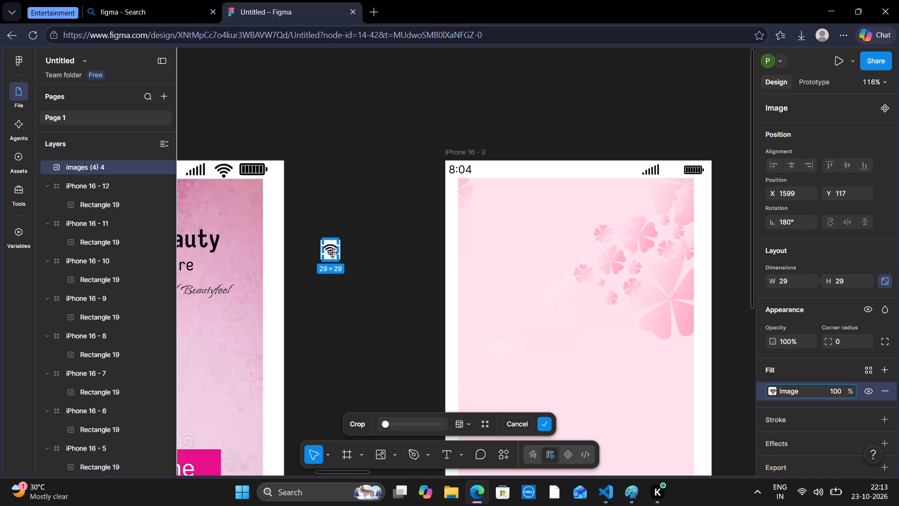
{"action": "scroll", "coordinate": [333, 253], "scroll_direction": "left", "scroll_amount": 1}
{"action": "scroll", "coordinate": [333, 253], "scroll_direction": "down", "scroll_amount": 3}
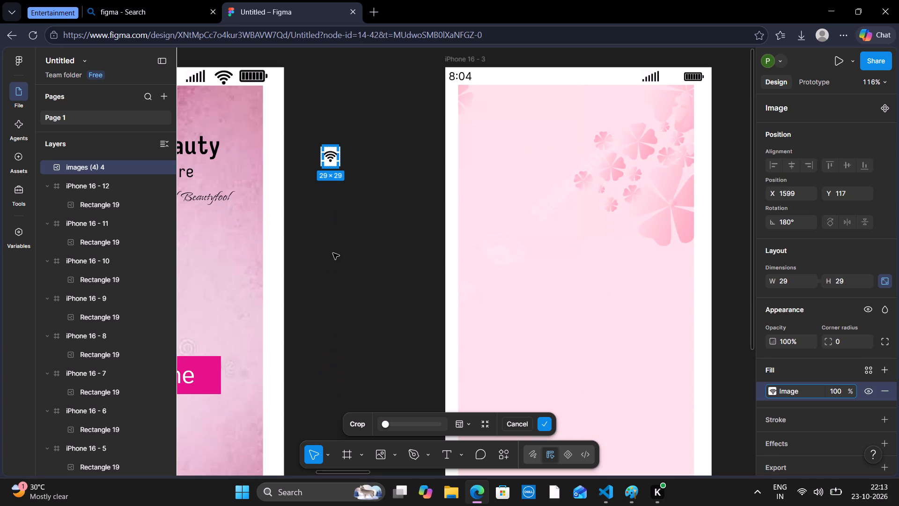
{"action": "scroll", "coordinate": [333, 253], "scroll_direction": "up", "scroll_amount": 1}
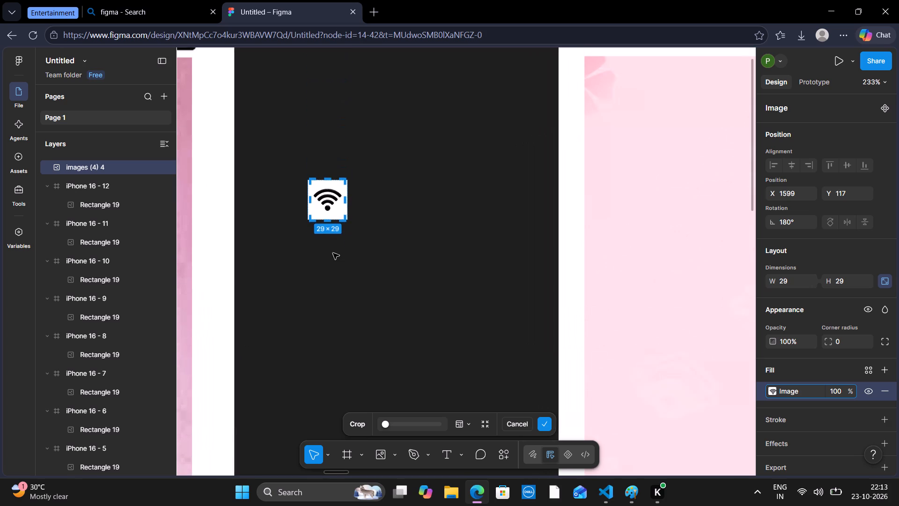
{"action": "scroll", "coordinate": [333, 253], "scroll_direction": "up", "scroll_amount": 1}
{"action": "left_click_drag", "start_coordinate": [325, 237], "coordinate": [325, 237]}
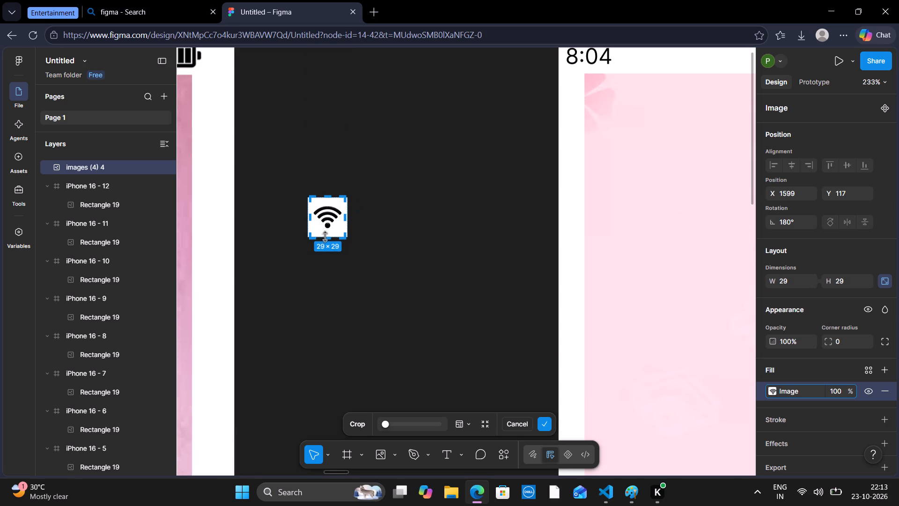
{"action": "left_click_drag", "start_coordinate": [325, 237], "coordinate": [326, 231]}
{"action": "left_click", "coordinate": [326, 231]}
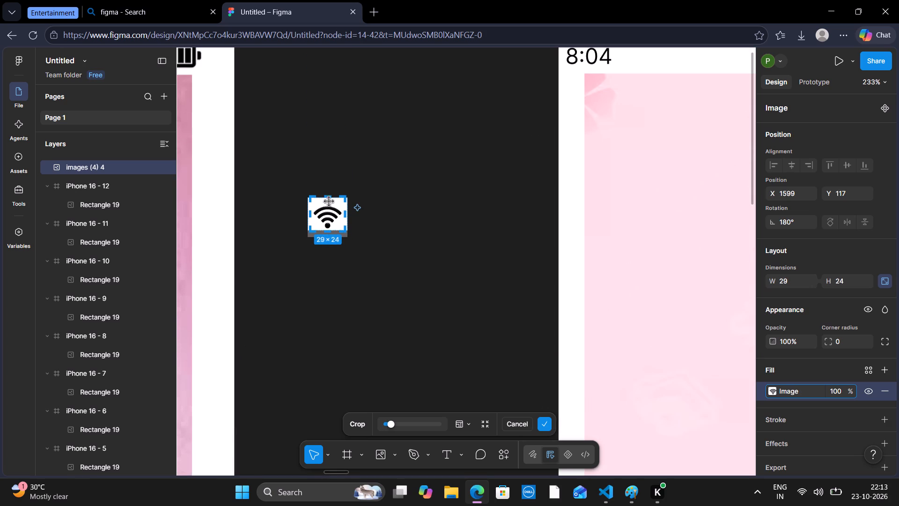
{"action": "left_click_drag", "start_coordinate": [330, 194], "coordinate": [331, 202]}
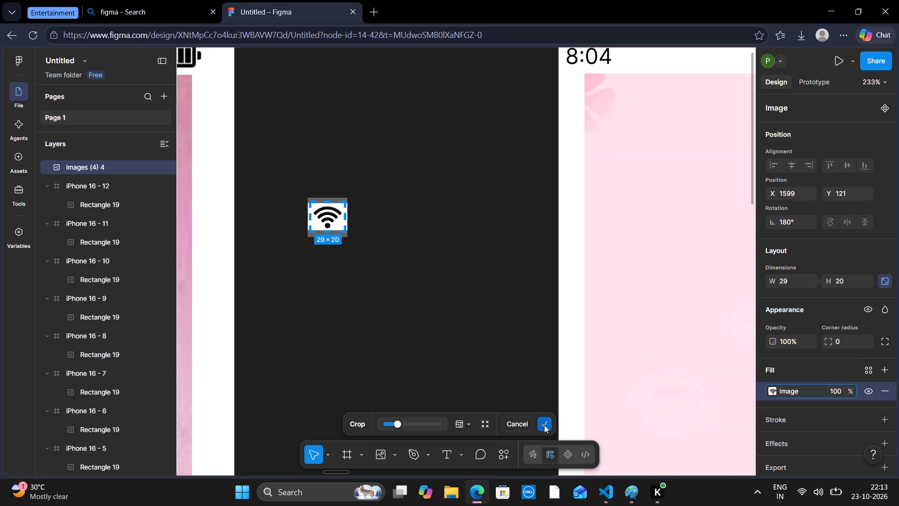
{"action": "left_click", "coordinate": [544, 424]}
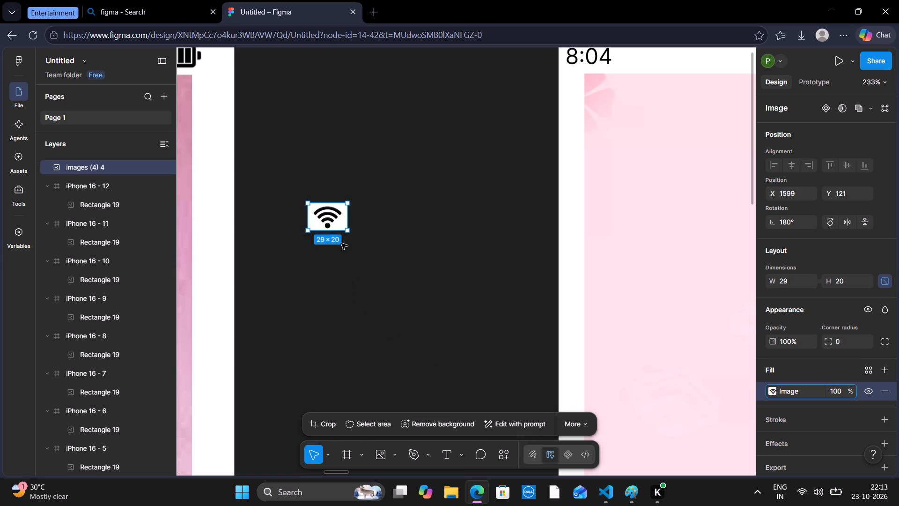
Move the cropped Wi-Fi image into the iPhone 16 - 3 frame's top margin, between the signal bars and the battery.
{"action": "scroll", "coordinate": [420, 126], "scroll_direction": "left", "scroll_amount": 5}
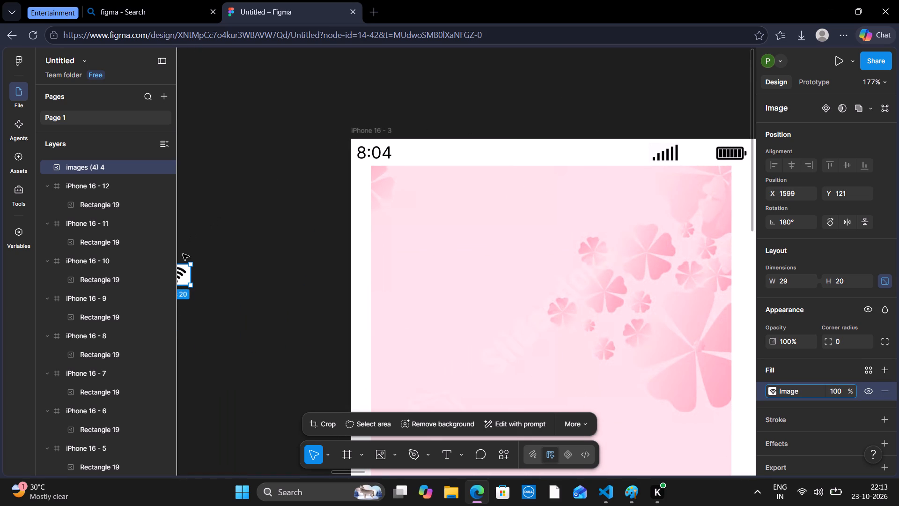
{"action": "left_click_drag", "start_coordinate": [182, 273], "coordinate": [727, 157]}
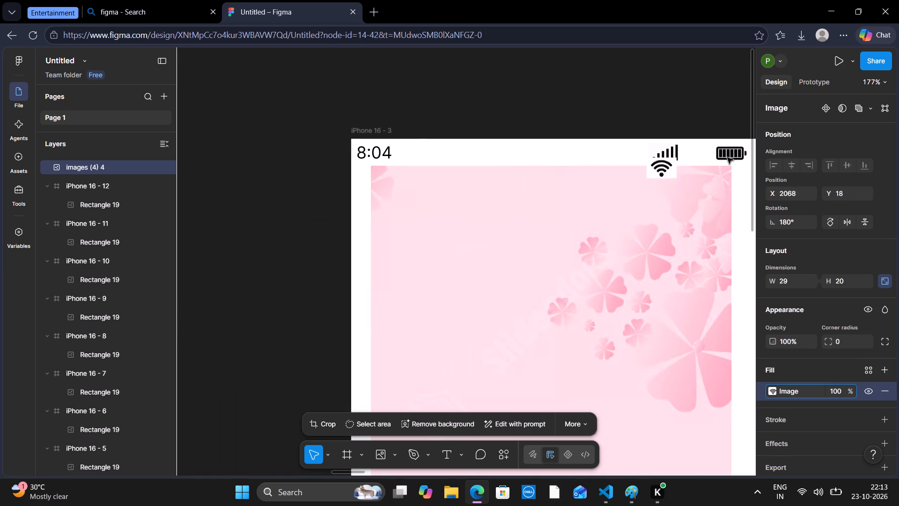
{"action": "left_click_drag", "start_coordinate": [727, 157], "coordinate": [568, 146]}
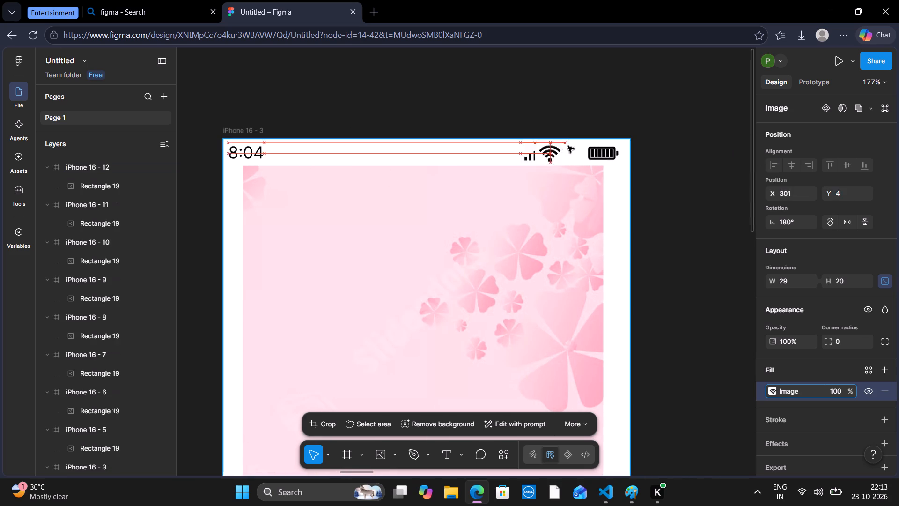
{"action": "left_click_drag", "start_coordinate": [568, 146], "coordinate": [573, 150]}
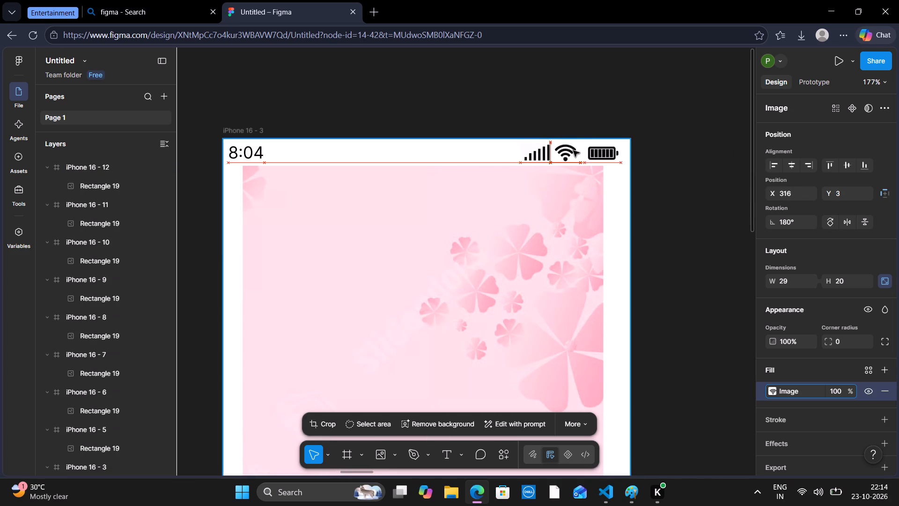
{"action": "left_click_drag", "start_coordinate": [573, 150], "coordinate": [575, 149]}
{"action": "left_click", "coordinate": [700, 112]}
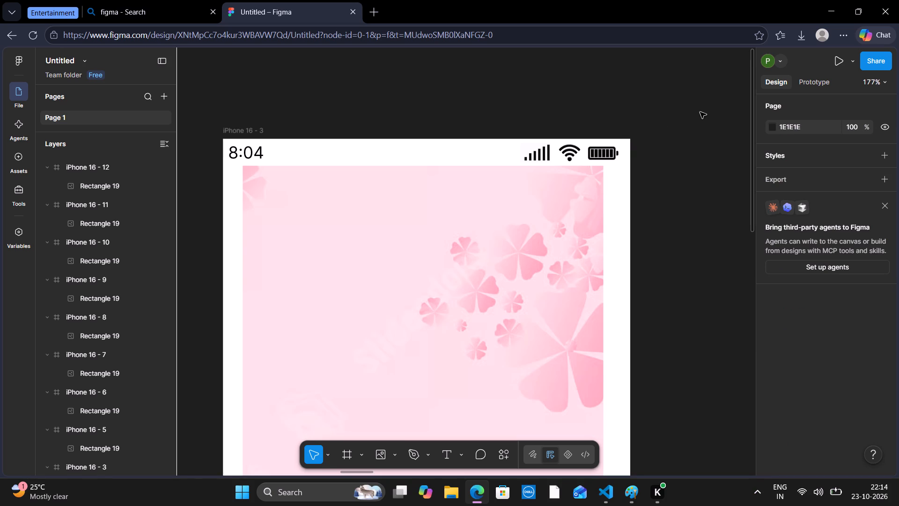
Delete the iPhone 16 - 4 frame.
{"action": "scroll", "coordinate": [700, 112], "scroll_direction": "left", "scroll_amount": 7}
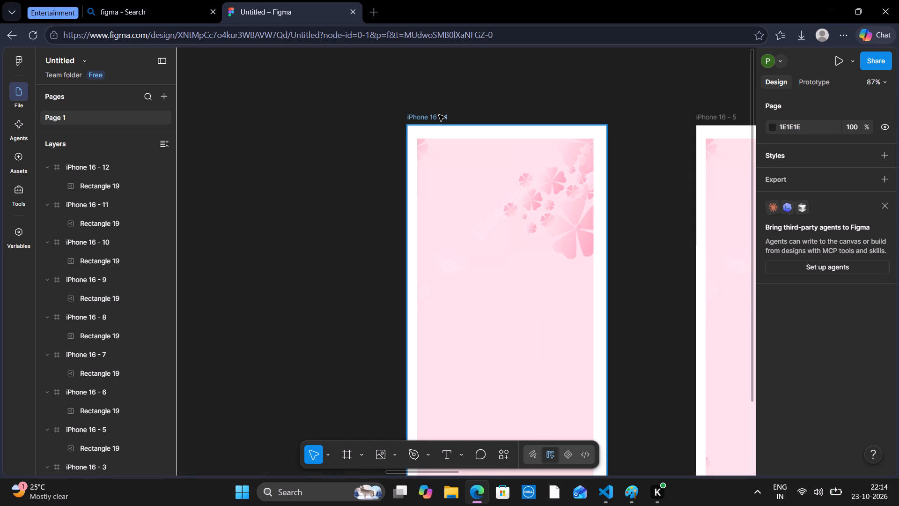
{"action": "left_click", "coordinate": [439, 115]}
{"action": "key", "text": "Delete"}
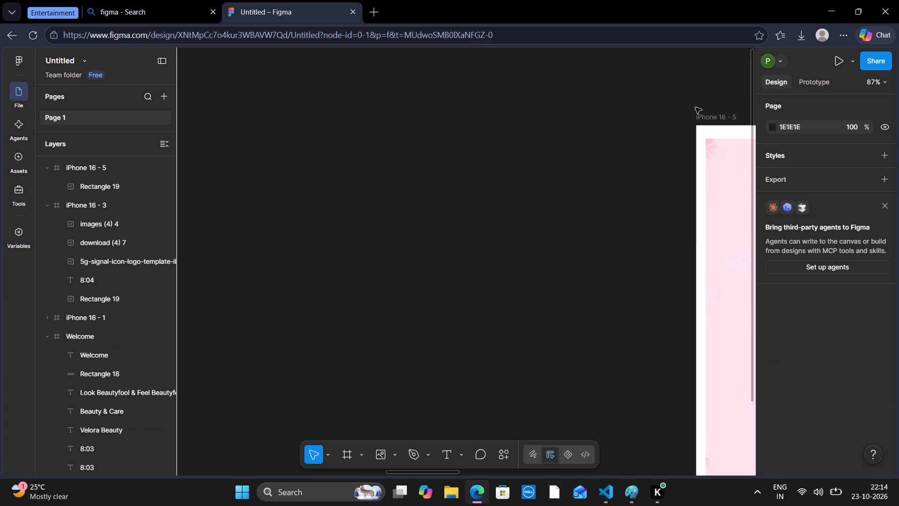
{"action": "key", "text": "Delete"}
Select the iPhone 16 - 5 frame.
{"action": "left_click", "coordinate": [707, 118]}
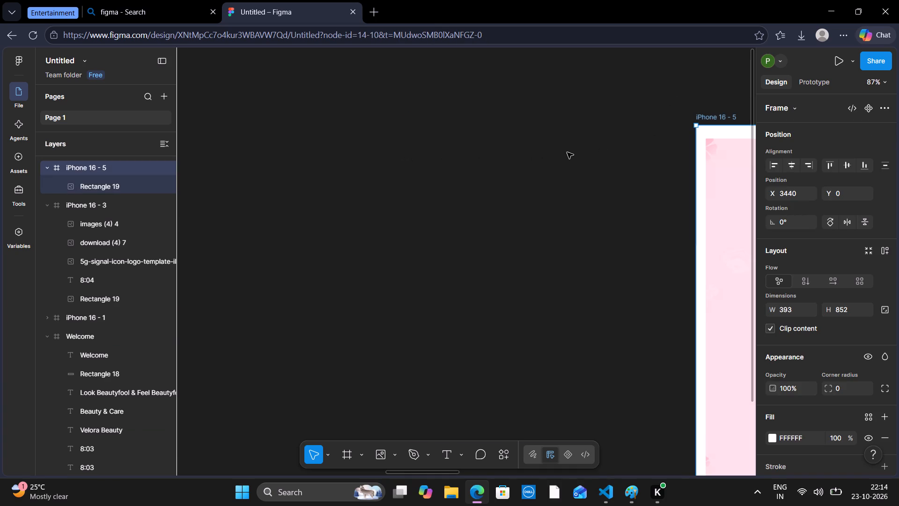
Delete the duplicate pink floral frames iPhone 16 - 5, 6, 7, 8 and 9.
{"action": "key", "text": "Delete"}
{"action": "scroll", "coordinate": [538, 161], "scroll_direction": "left", "scroll_amount": 5}
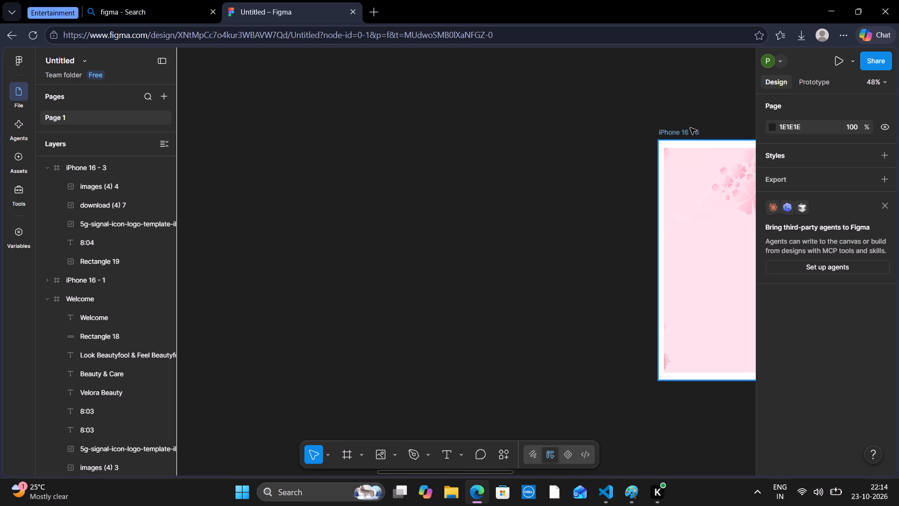
{"action": "left_click", "coordinate": [690, 128]}
{"action": "key", "text": "Delete"}
{"action": "scroll", "coordinate": [690, 128], "scroll_direction": "left", "scroll_amount": 3}
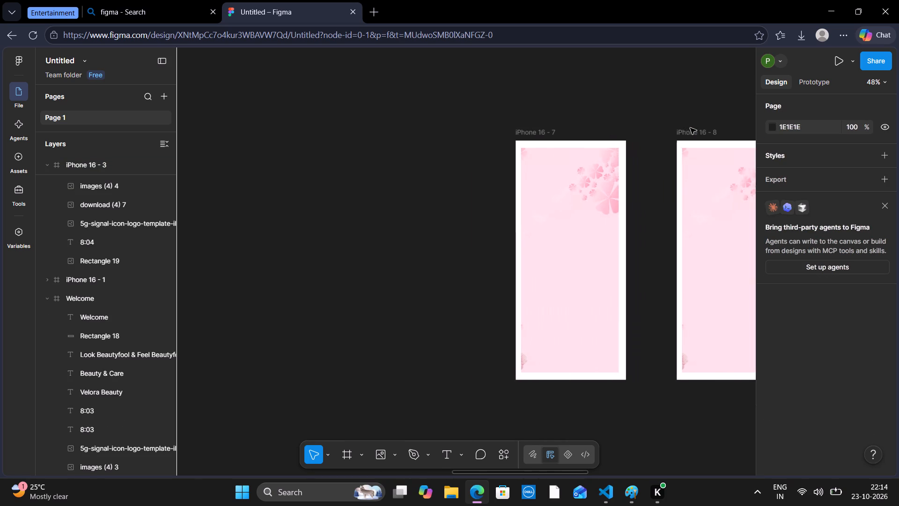
{"action": "scroll", "coordinate": [690, 128], "scroll_direction": "left", "scroll_amount": 2}
{"action": "left_click", "coordinate": [390, 138]}
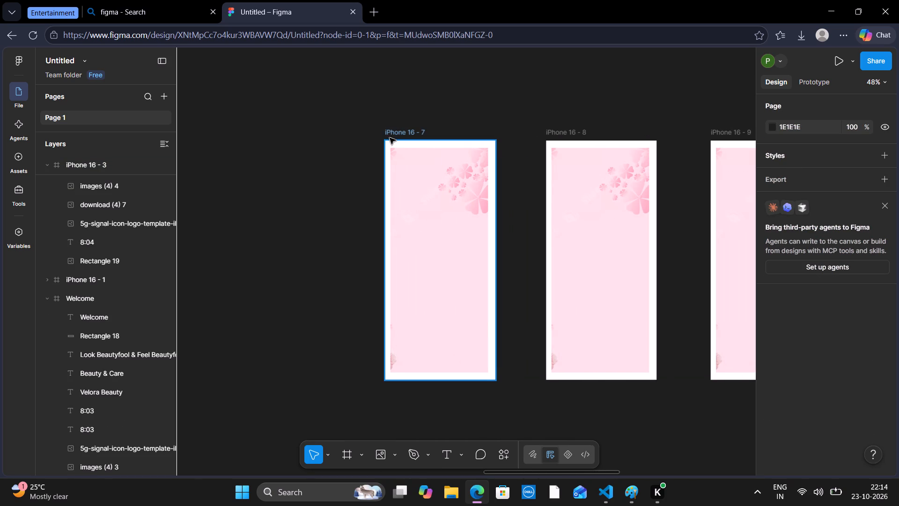
{"action": "key", "text": "Delete"}
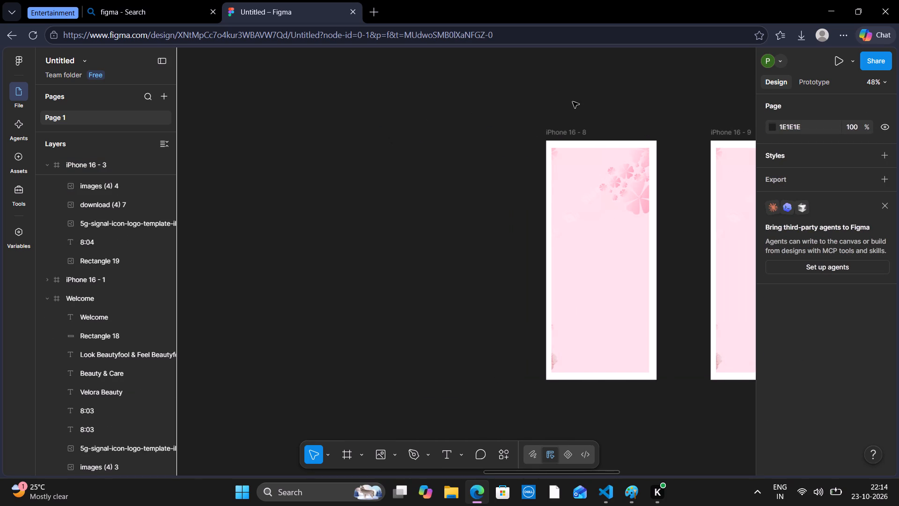
{"action": "left_click", "coordinate": [579, 131]}
{"action": "key", "text": "Delete"}
{"action": "scroll", "coordinate": [579, 131], "scroll_direction": "left", "scroll_amount": 2}
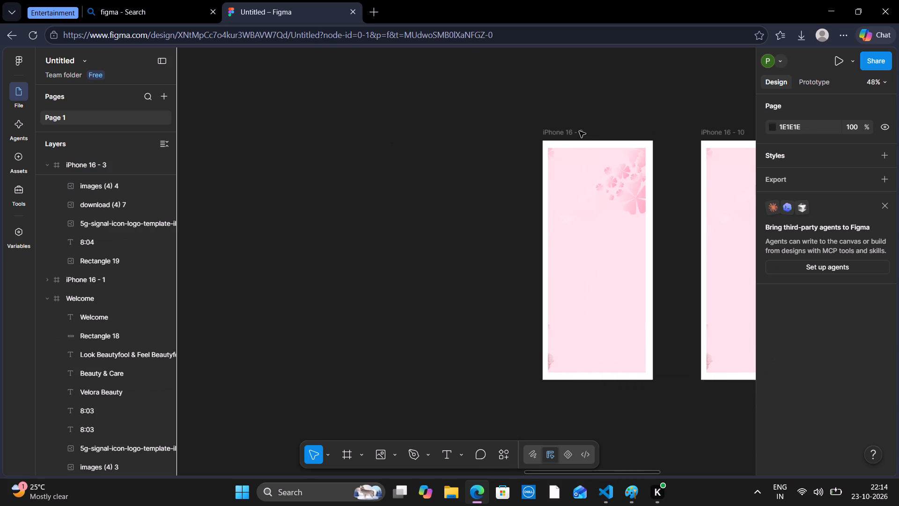
{"action": "scroll", "coordinate": [579, 131], "scroll_direction": "left", "scroll_amount": 1}
{"action": "left_click", "coordinate": [488, 133]}
{"action": "key", "text": "Delete"}
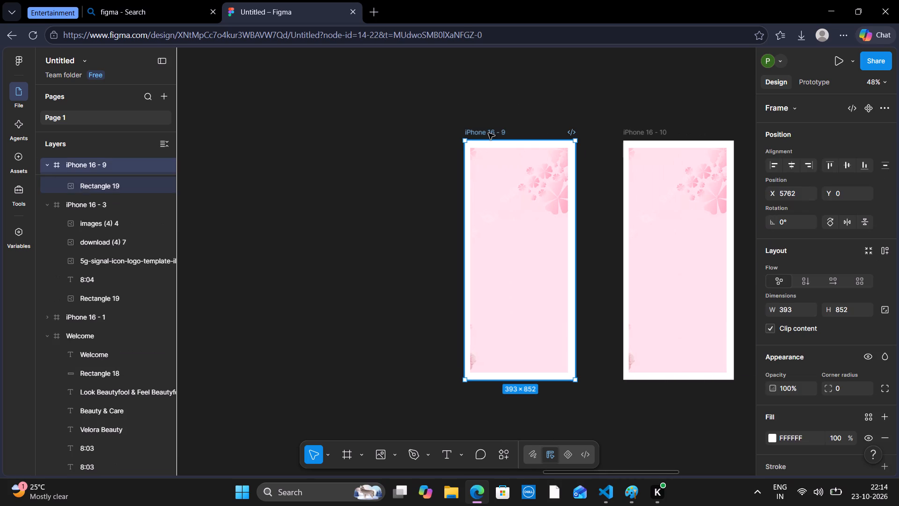
Delete the remaining duplicate floral frames iPhone 16 - 10, 11 and 12.
{"action": "scroll", "coordinate": [488, 133], "scroll_direction": "left", "scroll_amount": 2}
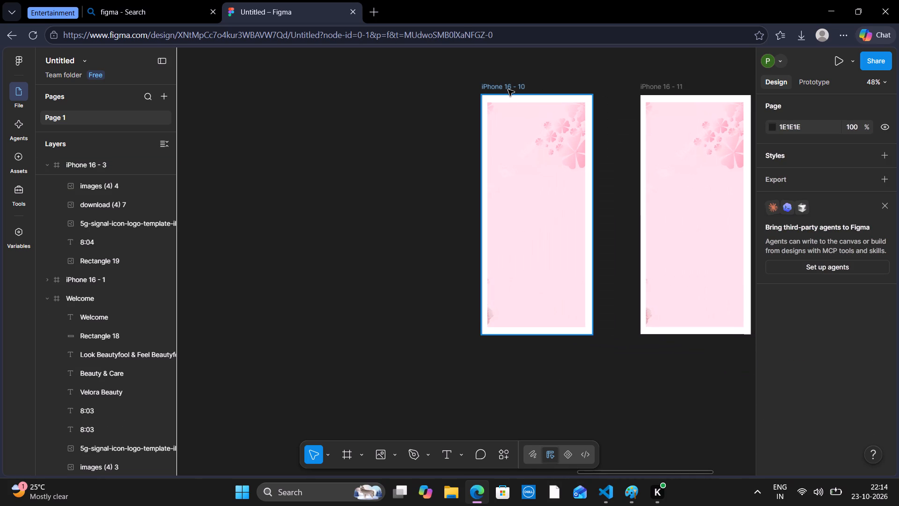
{"action": "key", "text": "Delete"}
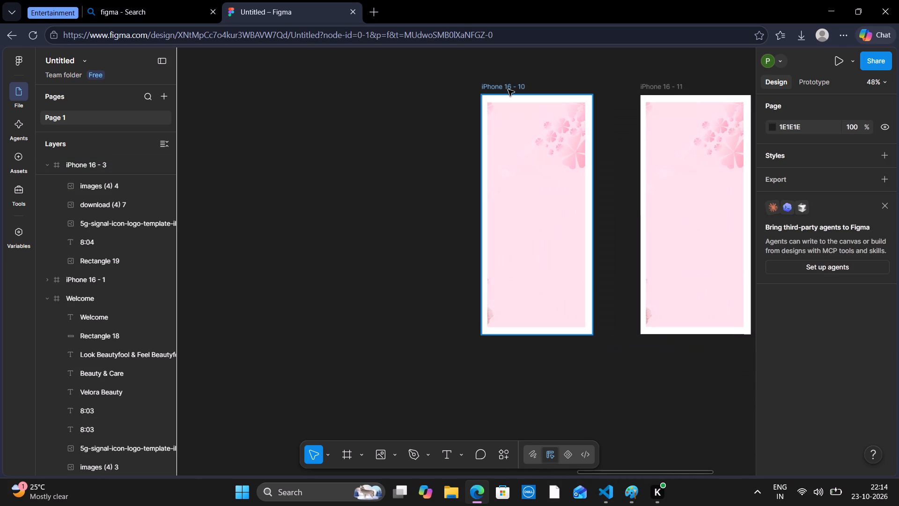
{"action": "key", "text": "Delete"}
{"action": "left_click", "coordinate": [511, 87]}
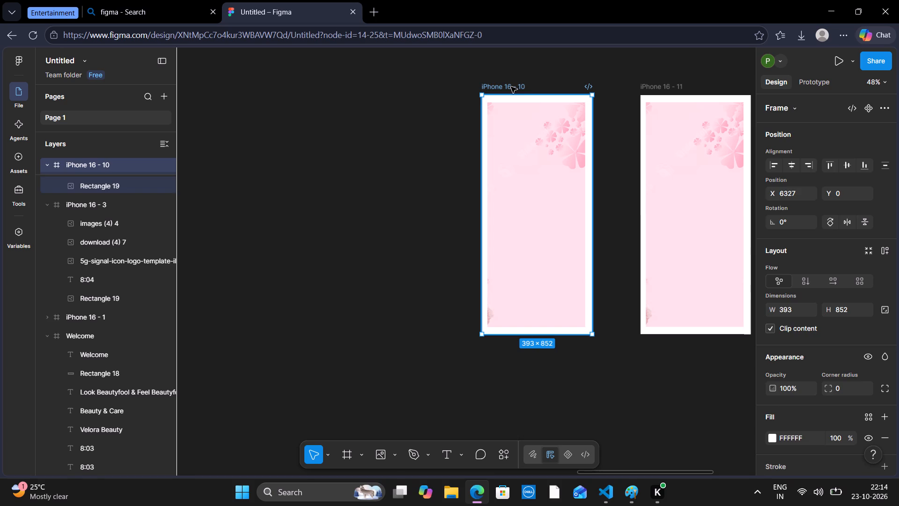
{"action": "key", "text": "Delete"}
{"action": "left_click", "coordinate": [657, 87]}
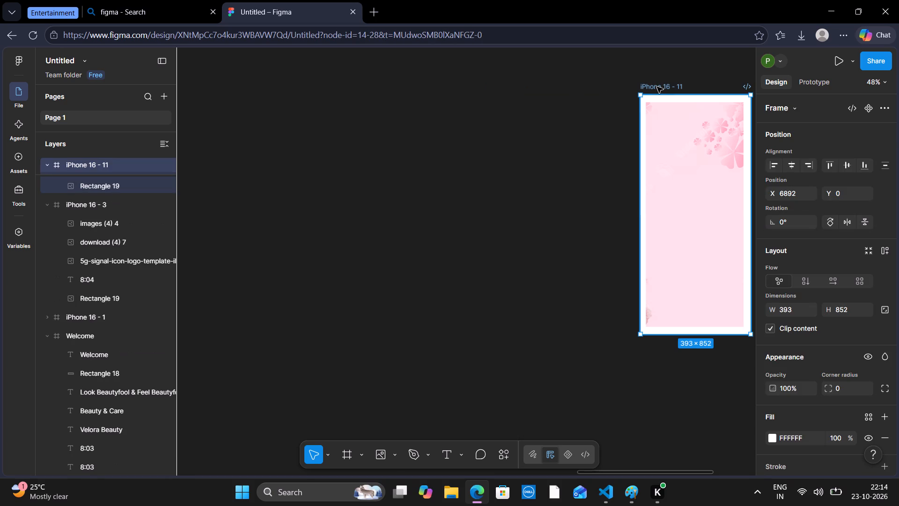
{"action": "key", "text": "Delete"}
{"action": "scroll", "coordinate": [657, 87], "scroll_direction": "left", "scroll_amount": 5}
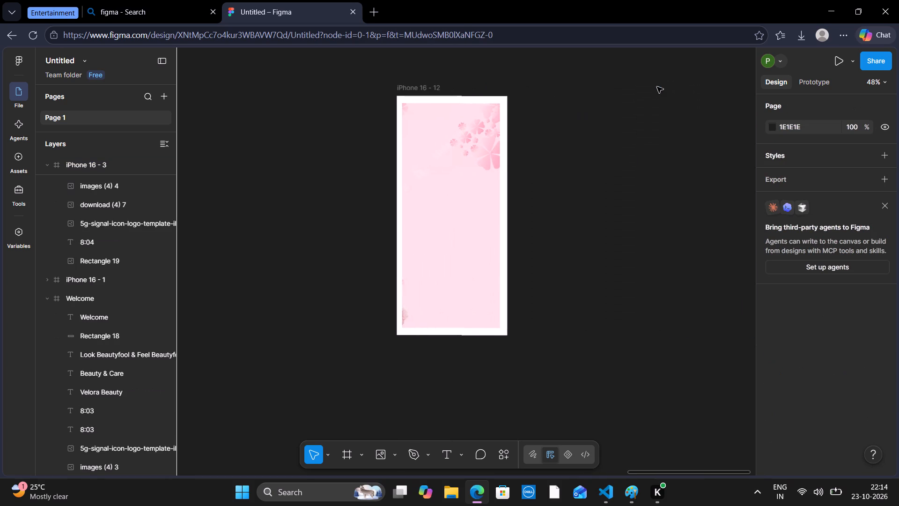
{"action": "left_click", "coordinate": [435, 90]}
{"action": "key", "text": "Delete"}
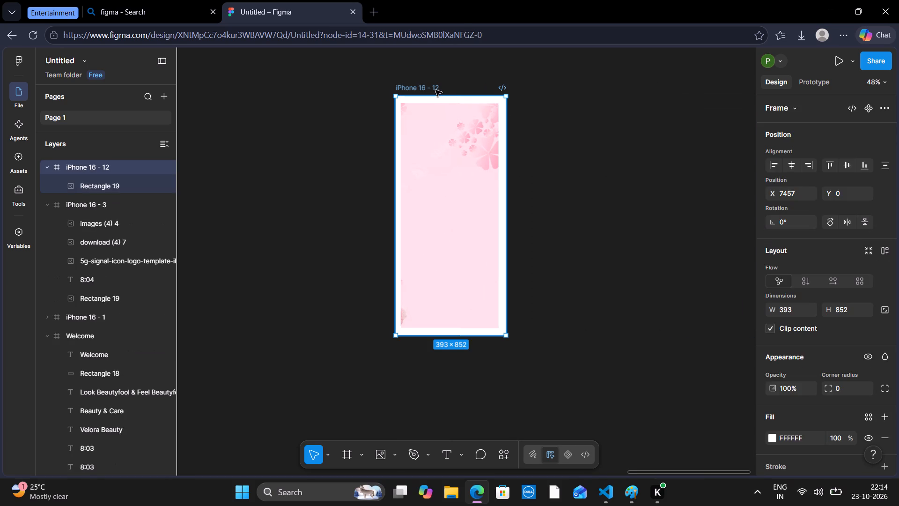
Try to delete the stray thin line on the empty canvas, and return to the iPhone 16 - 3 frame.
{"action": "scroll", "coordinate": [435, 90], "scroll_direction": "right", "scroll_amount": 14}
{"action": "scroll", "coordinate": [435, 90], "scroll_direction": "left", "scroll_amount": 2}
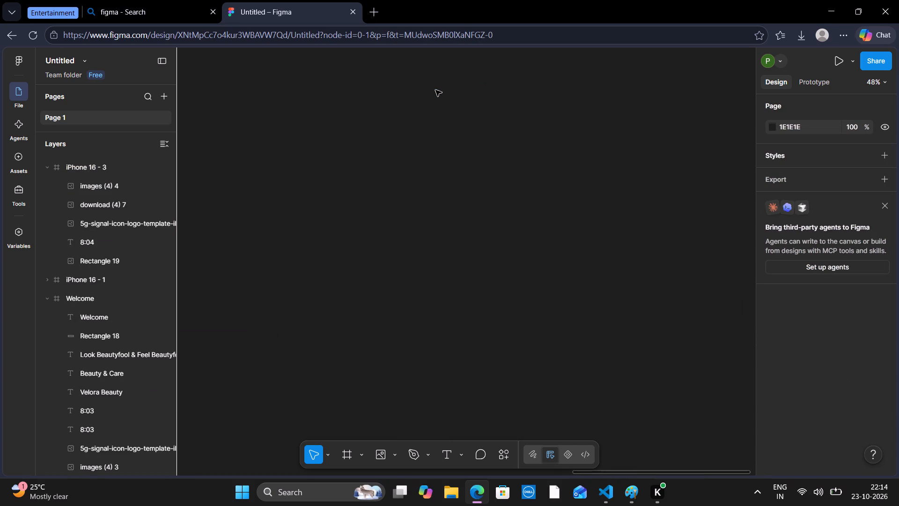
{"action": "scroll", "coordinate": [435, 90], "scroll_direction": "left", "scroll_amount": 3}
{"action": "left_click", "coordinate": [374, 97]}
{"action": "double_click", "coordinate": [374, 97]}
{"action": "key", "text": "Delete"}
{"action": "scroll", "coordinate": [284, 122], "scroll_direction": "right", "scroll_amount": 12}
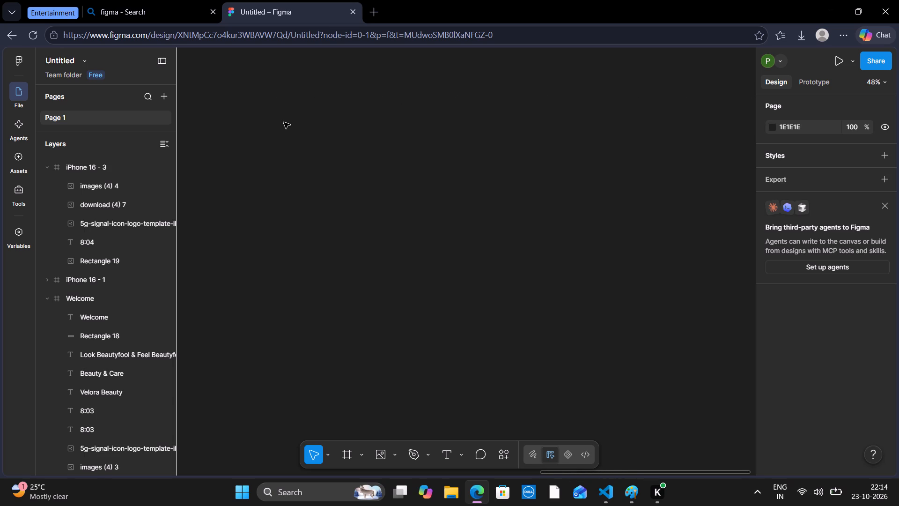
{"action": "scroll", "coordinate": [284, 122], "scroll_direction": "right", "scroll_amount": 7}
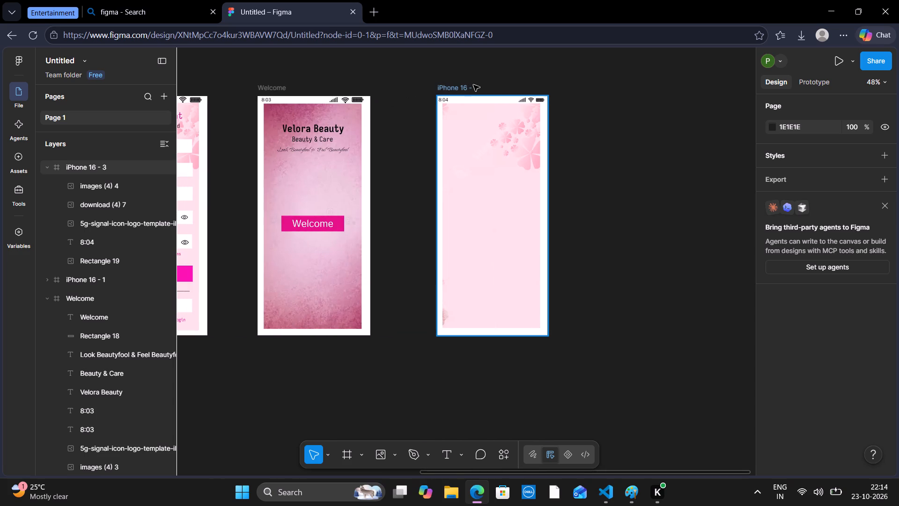
Copy the completed iPhone 16 - 3 frame and paste a duplicate beside it on the canvas.
{"action": "left_click", "coordinate": [473, 85]}
{"action": "key", "text": "ctrl+c"}
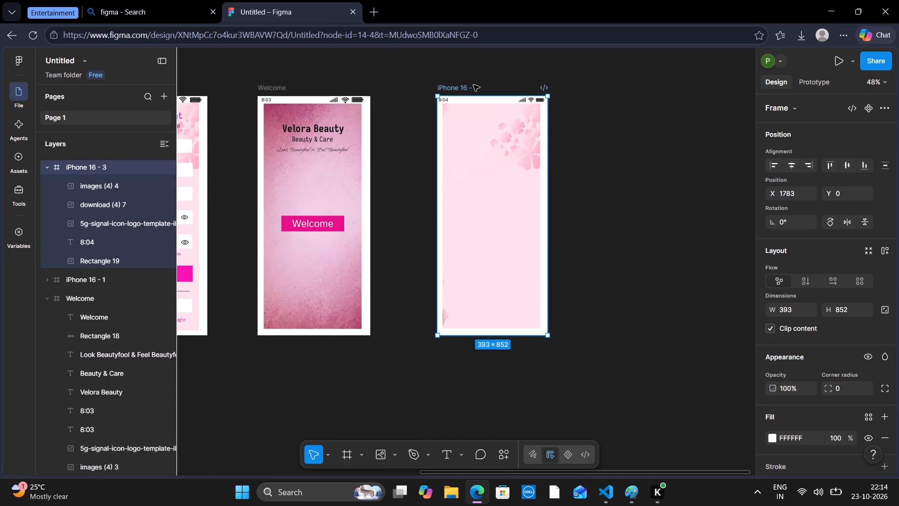
{"action": "scroll", "coordinate": [473, 85], "scroll_direction": "left", "scroll_amount": 1}
{"action": "left_click", "coordinate": [473, 85]}
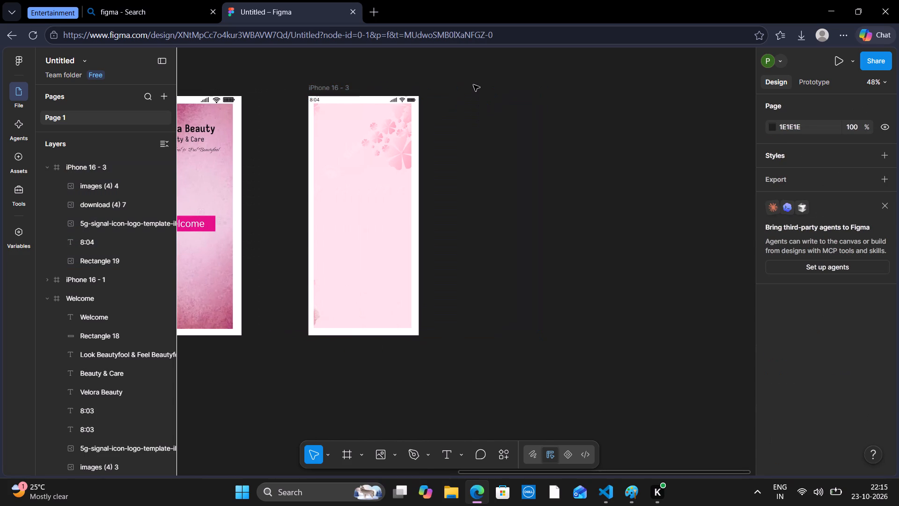
{"action": "key", "text": "ctrl+b"}
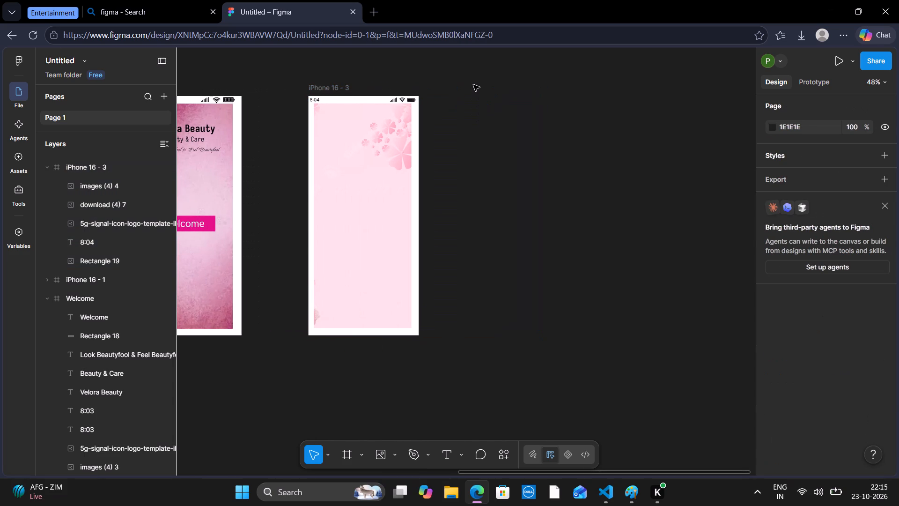
{"action": "key", "text": "ctrl+v"}
Move the pasted frame further right of iPhone 16 - 3 to about X 2402, top-aligned with it at Y 0.
{"action": "left_click_drag", "start_coordinate": [473, 85], "coordinate": [494, 92]}
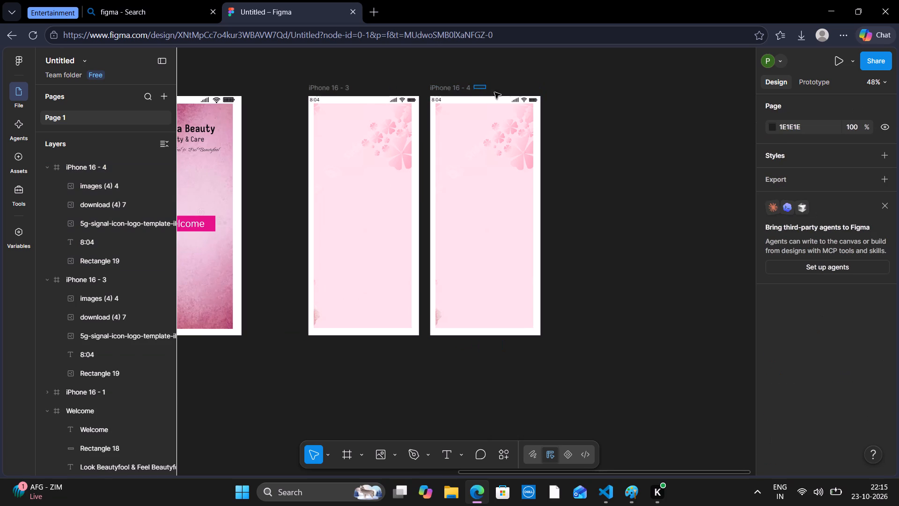
{"action": "left_click_drag", "start_coordinate": [494, 92], "coordinate": [499, 93]}
{"action": "left_click_drag", "start_coordinate": [455, 88], "coordinate": [471, 89]}
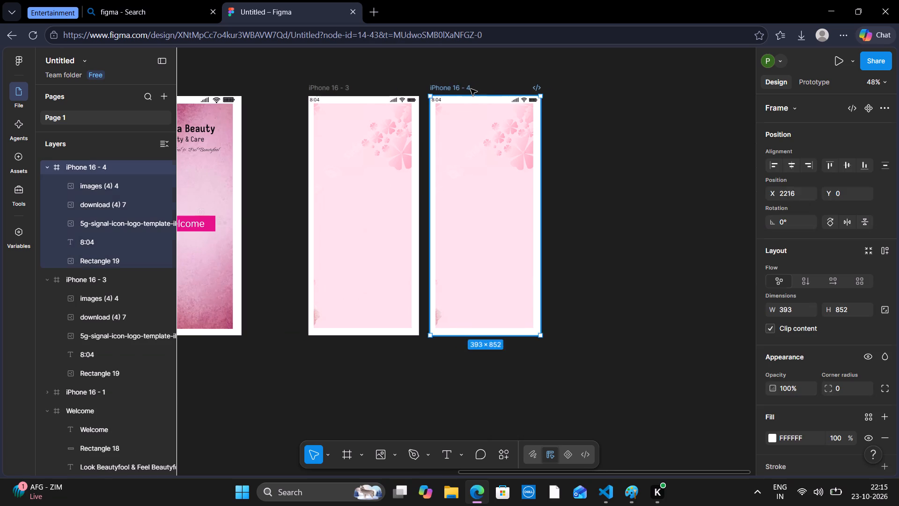
{"action": "left_click_drag", "start_coordinate": [471, 89], "coordinate": [507, 85]}
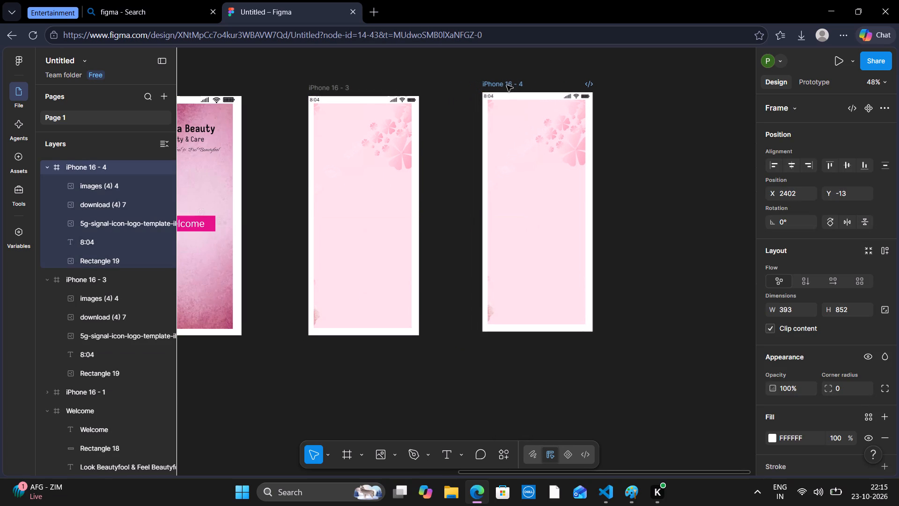
{"action": "left_click_drag", "start_coordinate": [507, 85], "coordinate": [507, 88]}
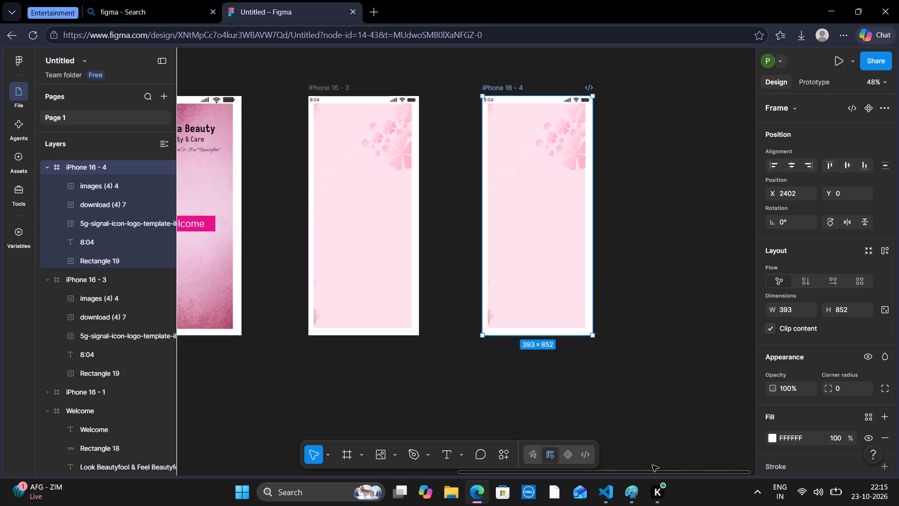
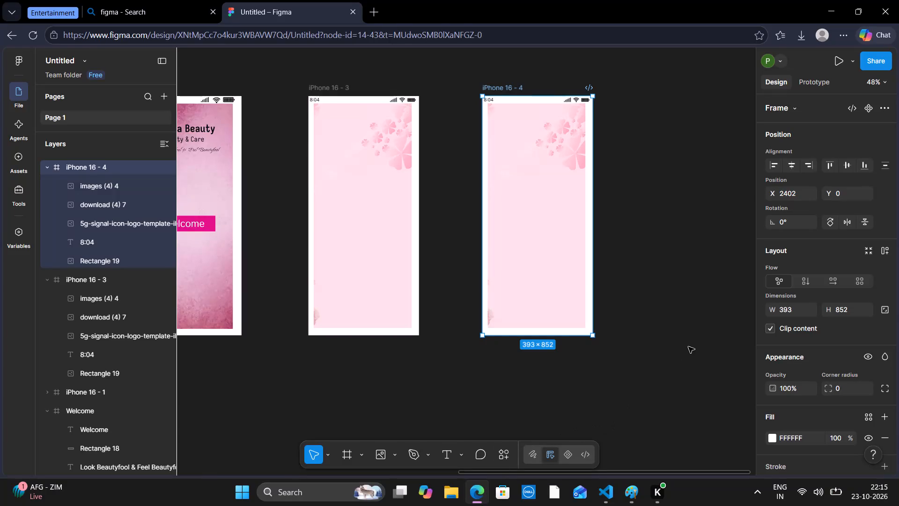
Paste another copy of the floral frame and place it after iPhone 16 - 4 at about X 3021, Y 0.
{"action": "left_click", "coordinate": [688, 347]}
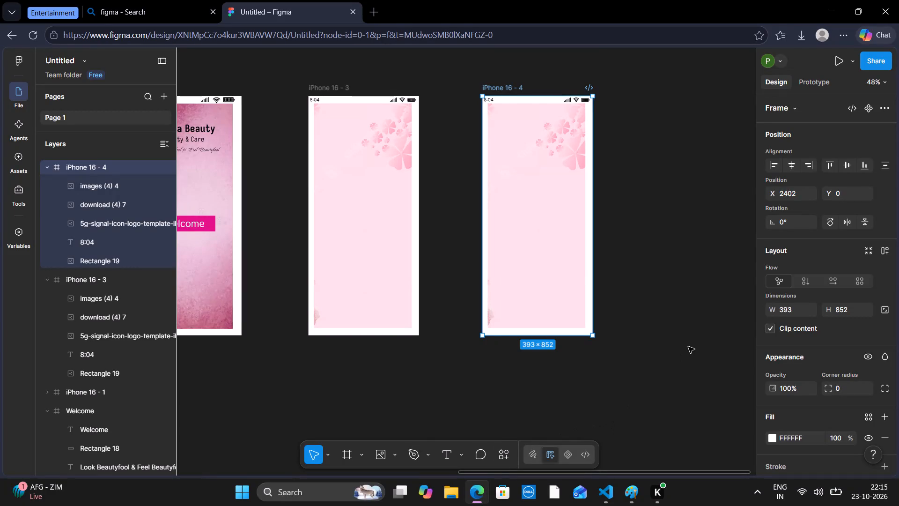
{"action": "scroll", "coordinate": [688, 347], "scroll_direction": "left", "scroll_amount": 3}
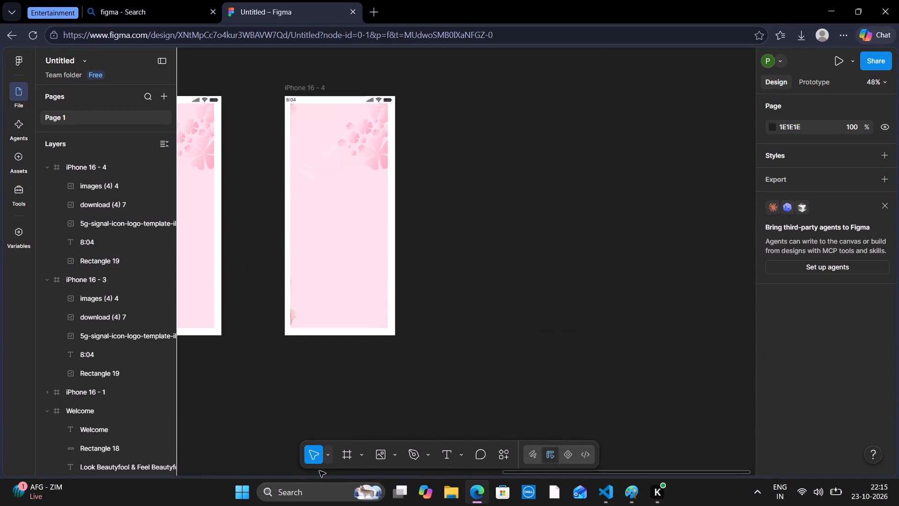
{"action": "left_click", "coordinate": [523, 106]}
{"action": "key", "text": "ctrl+v"}
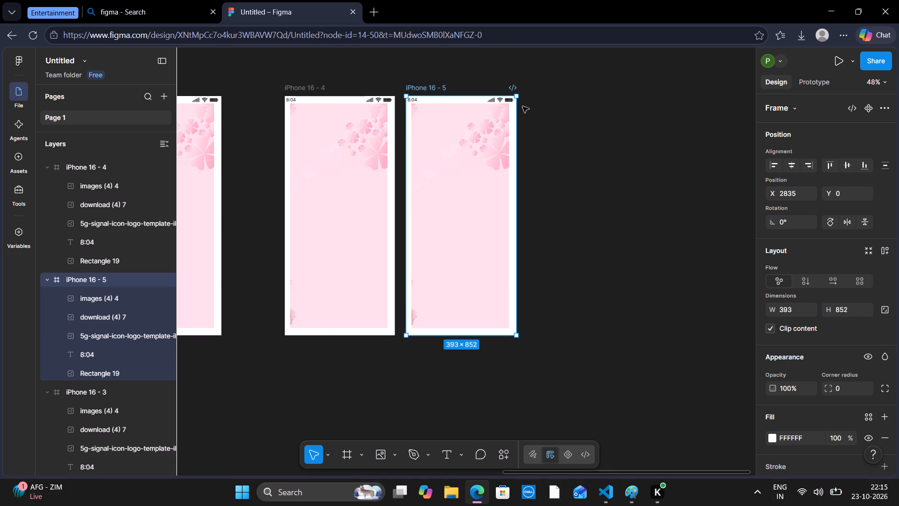
{"action": "left_click_drag", "start_coordinate": [439, 90], "coordinate": [472, 90]}
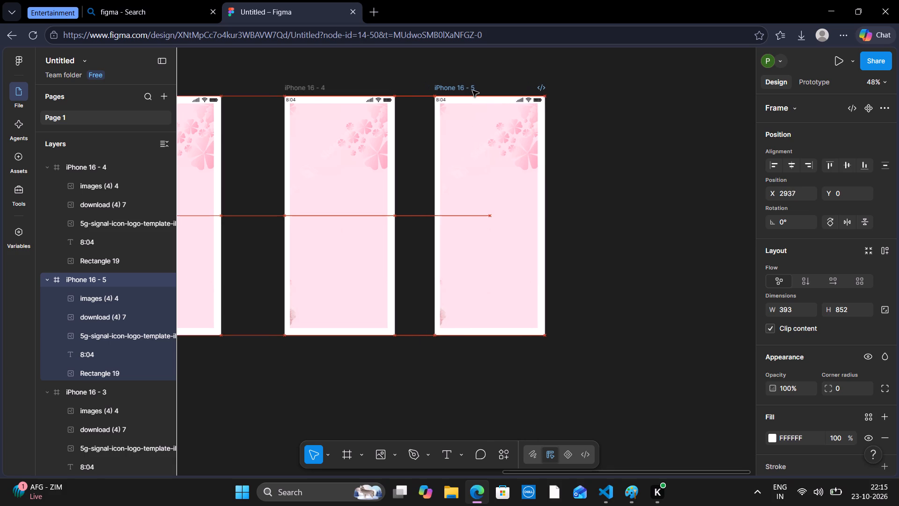
{"action": "left_click_drag", "start_coordinate": [472, 90], "coordinate": [494, 90]}
Paste another floral frame copy and place it after iPhone 16 - 5, top-aligned at about X 3640, Y 0.
{"action": "scroll", "coordinate": [494, 90], "scroll_direction": "left", "scroll_amount": 1}
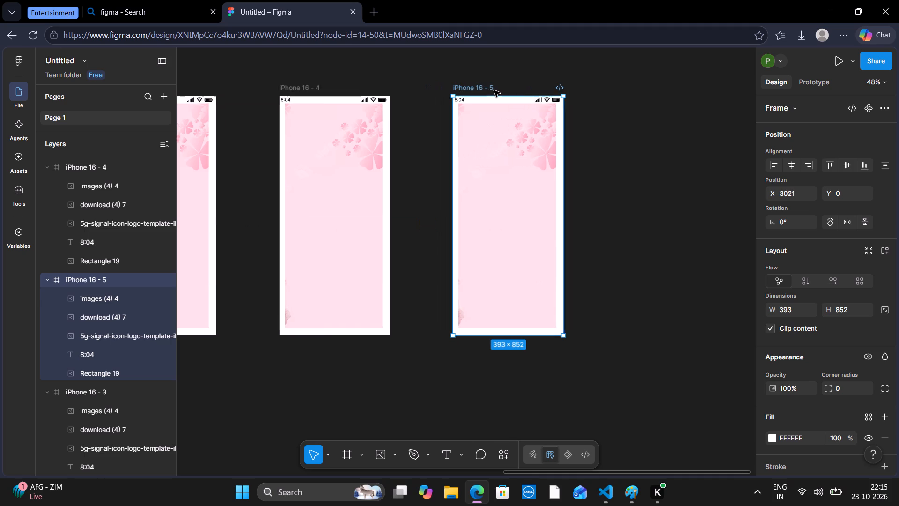
{"action": "scroll", "coordinate": [494, 90], "scroll_direction": "left", "scroll_amount": 2}
{"action": "left_click", "coordinate": [494, 90]}
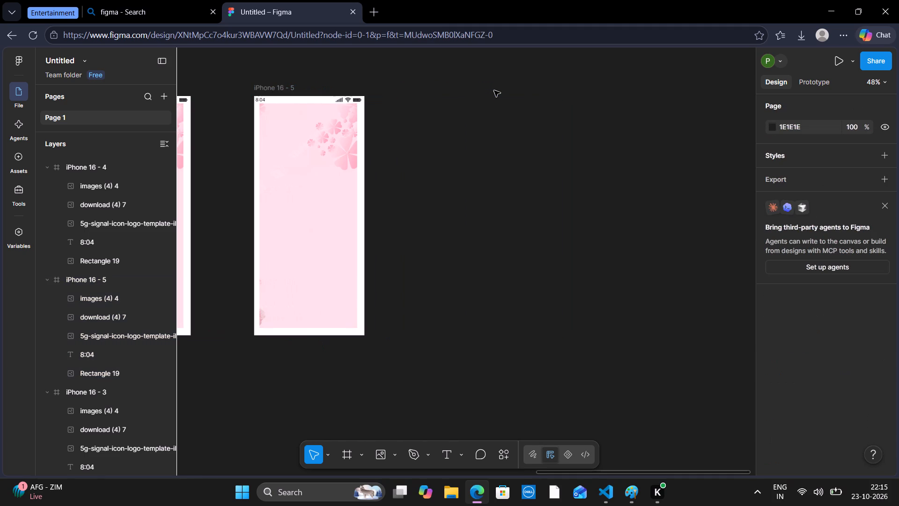
{"action": "key", "text": "ctrl+v"}
{"action": "key", "text": "ctrl+g"}
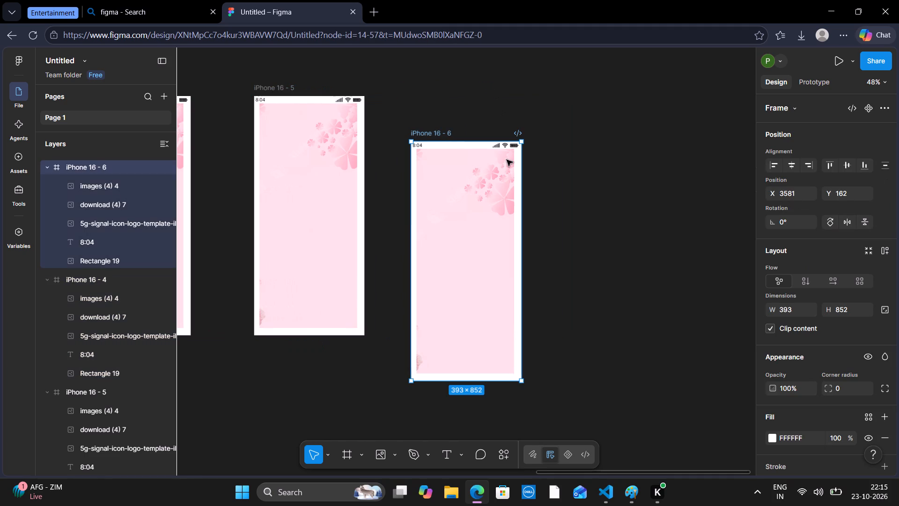
{"action": "left_click_drag", "start_coordinate": [442, 130], "coordinate": [444, 90]}
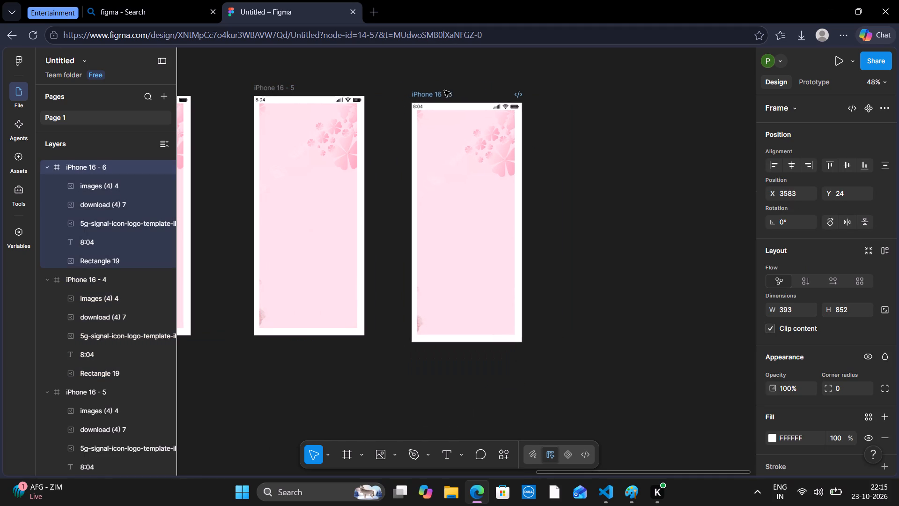
{"action": "left_click_drag", "start_coordinate": [444, 90], "coordinate": [461, 83]}
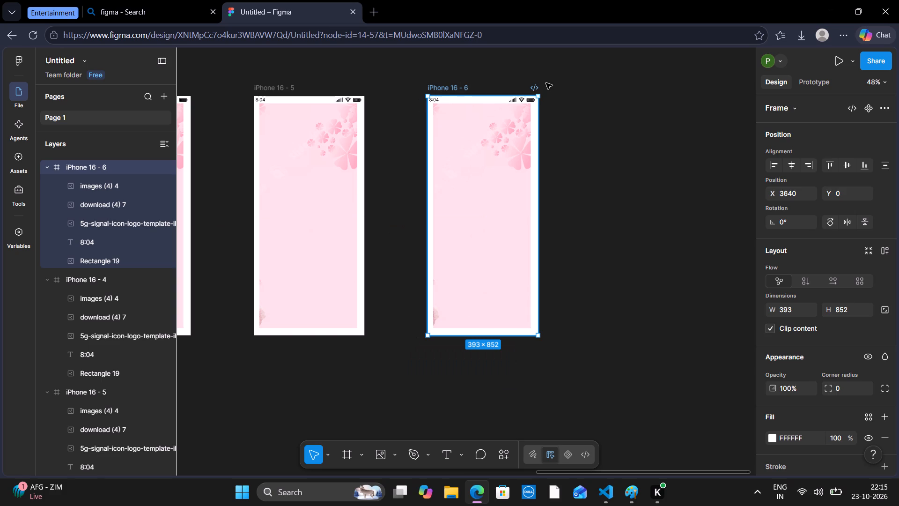
Paste another floral frame copy and place it after iPhone 16 - 6, top-aligned at about X 4248, Y 0.
{"action": "left_click", "coordinate": [550, 84]}
{"action": "left_click", "coordinate": [627, 113]}
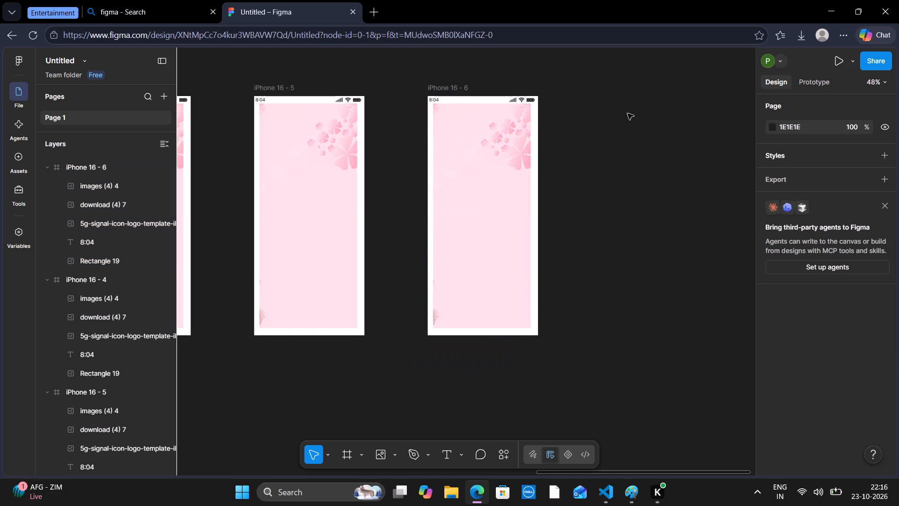
{"action": "key", "text": "ctrl+v"}
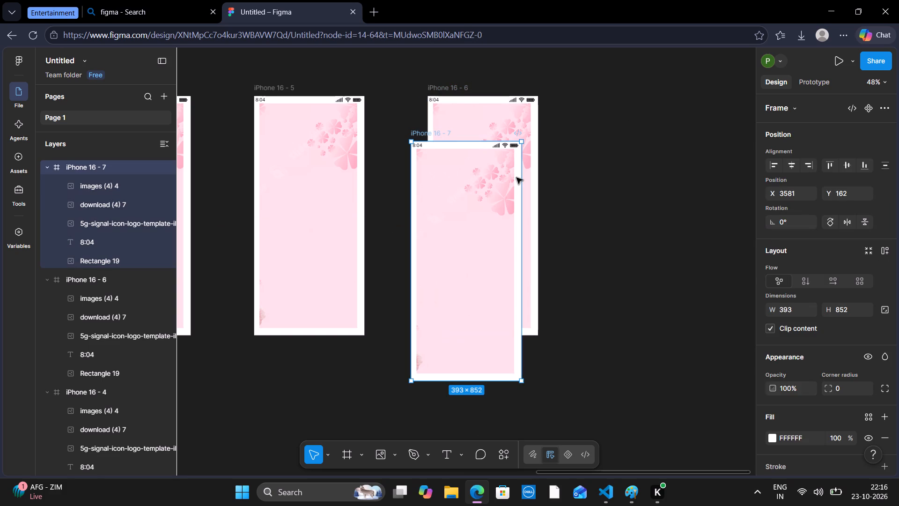
{"action": "left_click_drag", "start_coordinate": [443, 134], "coordinate": [600, 105]}
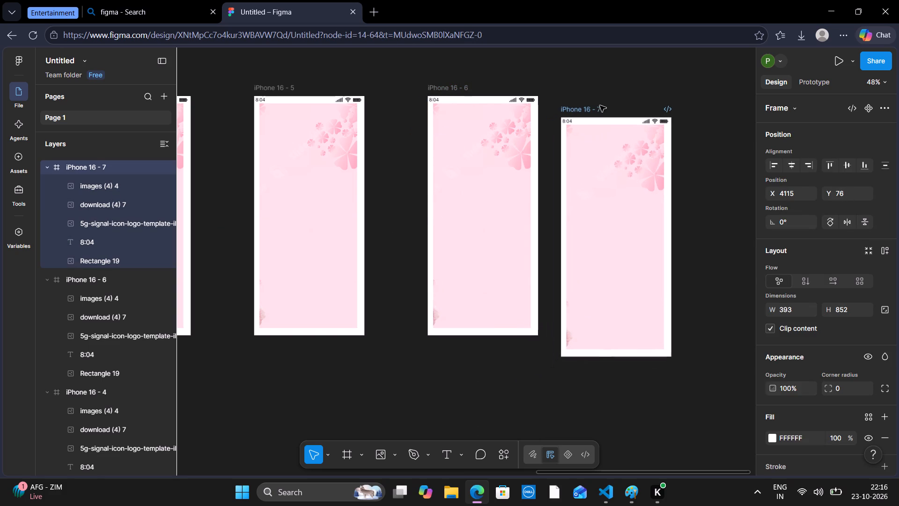
{"action": "left_click_drag", "start_coordinate": [600, 105], "coordinate": [627, 89]}
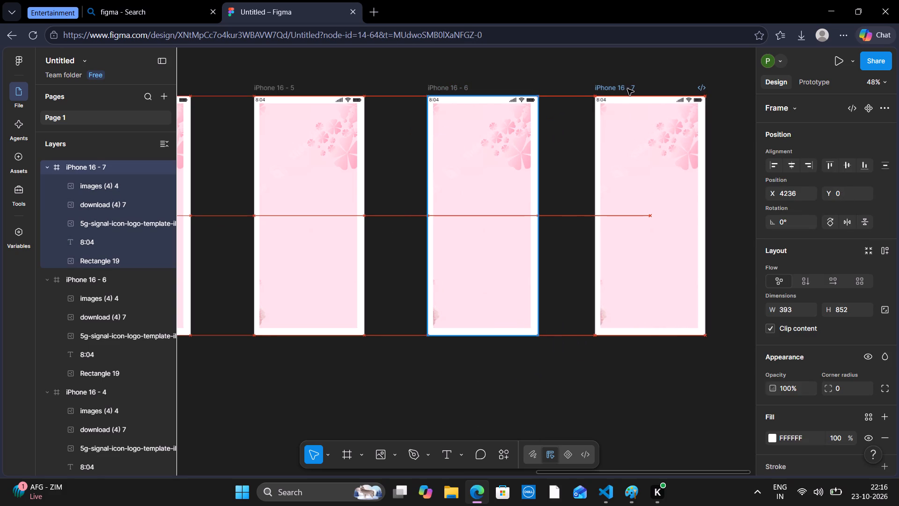
{"action": "left_click_drag", "start_coordinate": [627, 89], "coordinate": [631, 89]}
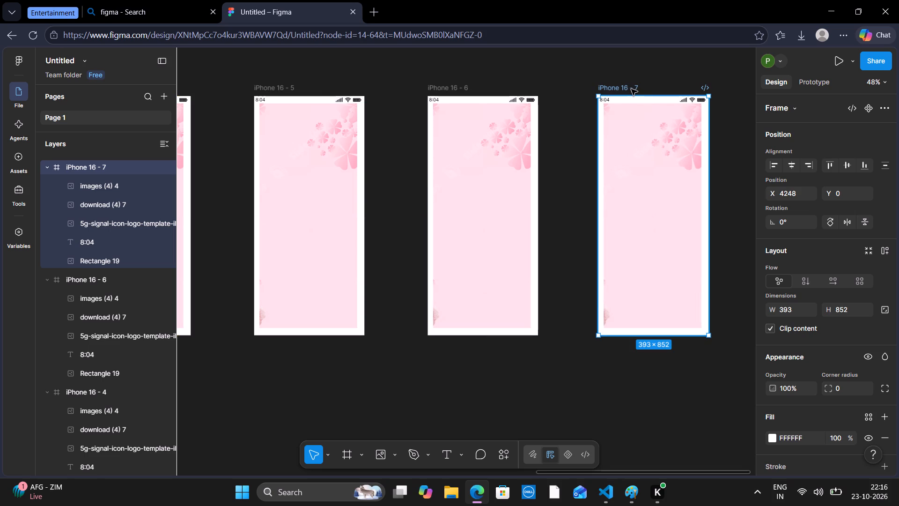
Paste two floral frame copies and space them in a row after iPhone 16 - 7, the second at about X 5465, Y -11.
{"action": "scroll", "coordinate": [605, 358], "scroll_direction": "left", "scroll_amount": 6}
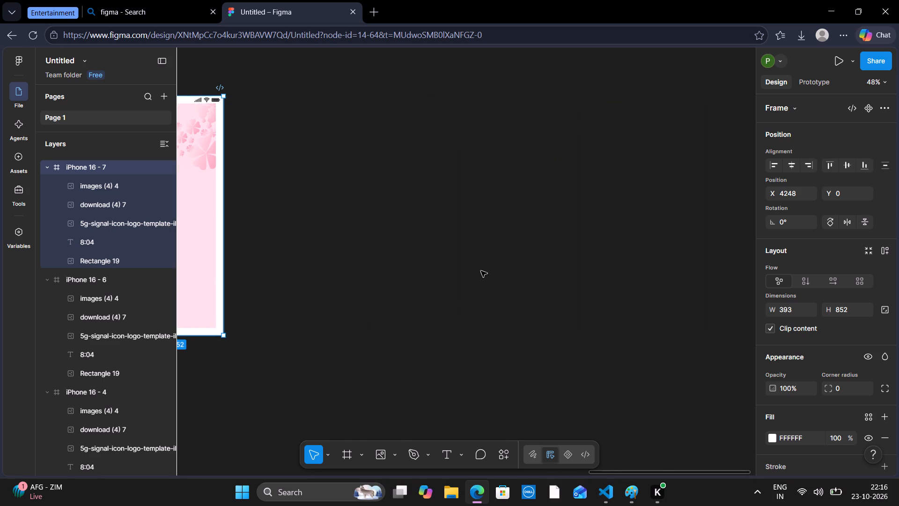
{"action": "left_click", "coordinate": [419, 197]}
{"action": "key", "text": "ctrl+v"}
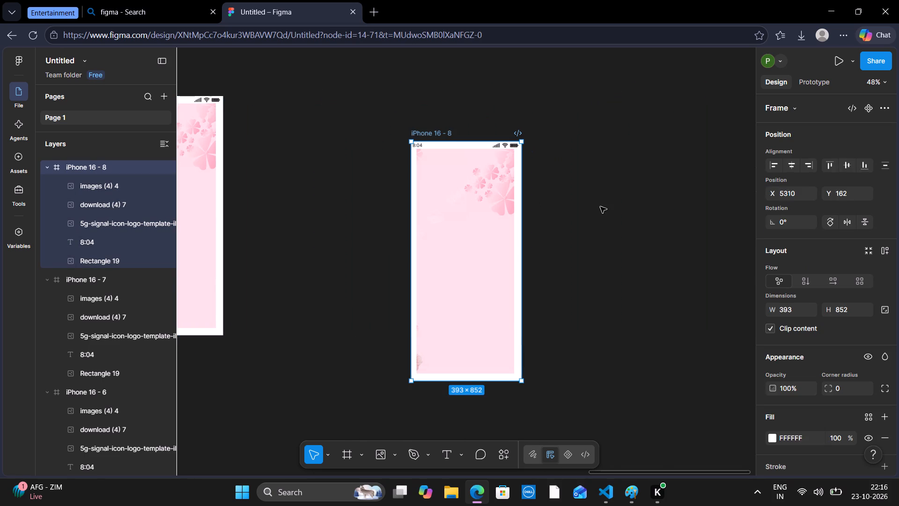
{"action": "key", "text": "ctrl+v"}
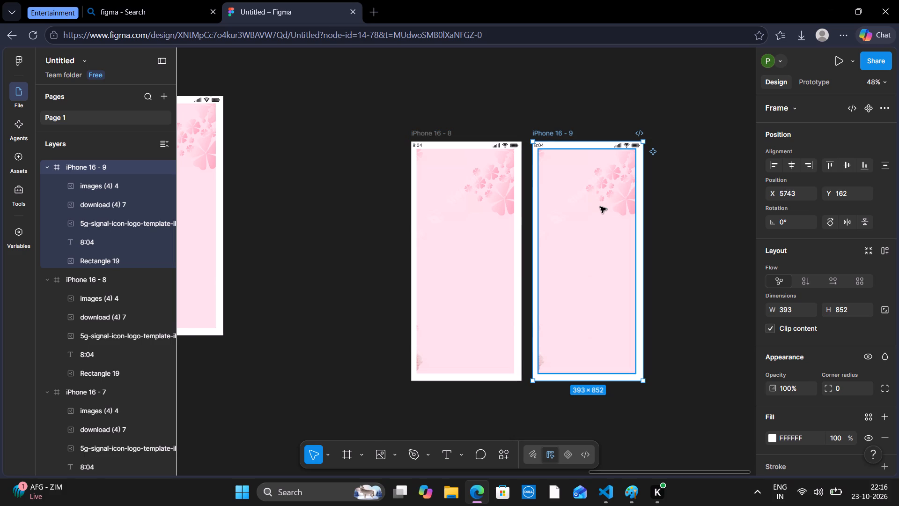
{"action": "left_click_drag", "start_coordinate": [432, 134], "coordinate": [302, 85]}
{"action": "left_click_drag", "start_coordinate": [545, 131], "coordinate": [468, 108]}
{"action": "left_click_drag", "start_coordinate": [468, 108], "coordinate": [468, 104]}
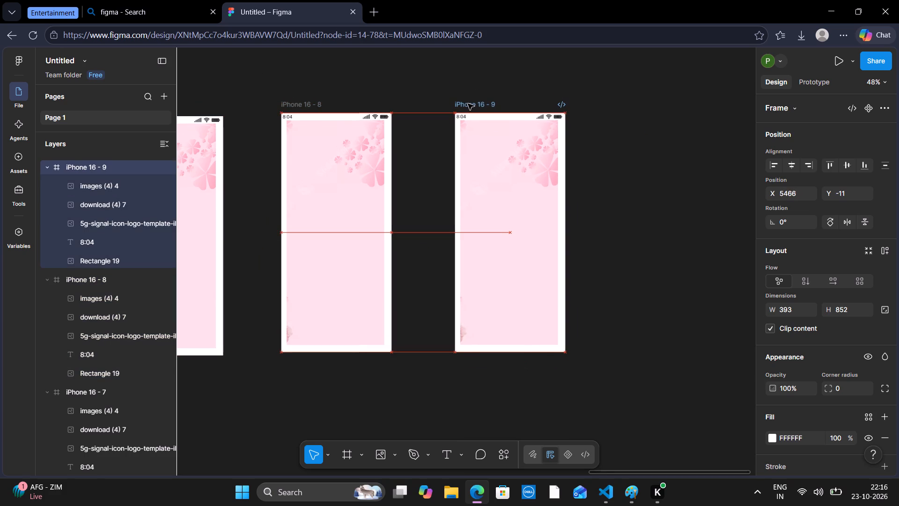
{"action": "left_click_drag", "start_coordinate": [468, 104], "coordinate": [467, 104]}
{"action": "left_click", "coordinate": [467, 104]}
Paste another floral frame copy and place it after iPhone 16 - 9 at about X 6063, Y -11.
{"action": "left_click", "coordinate": [660, 166]}
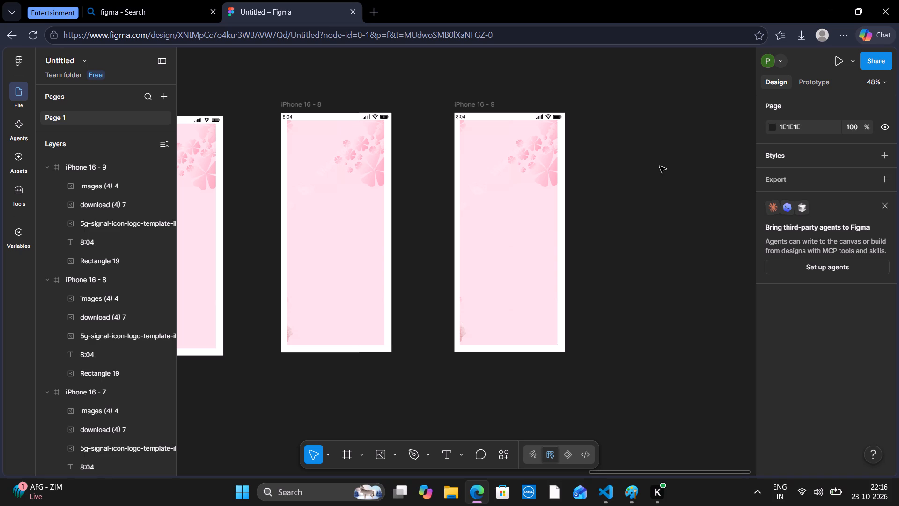
{"action": "key", "text": "ctrl+v"}
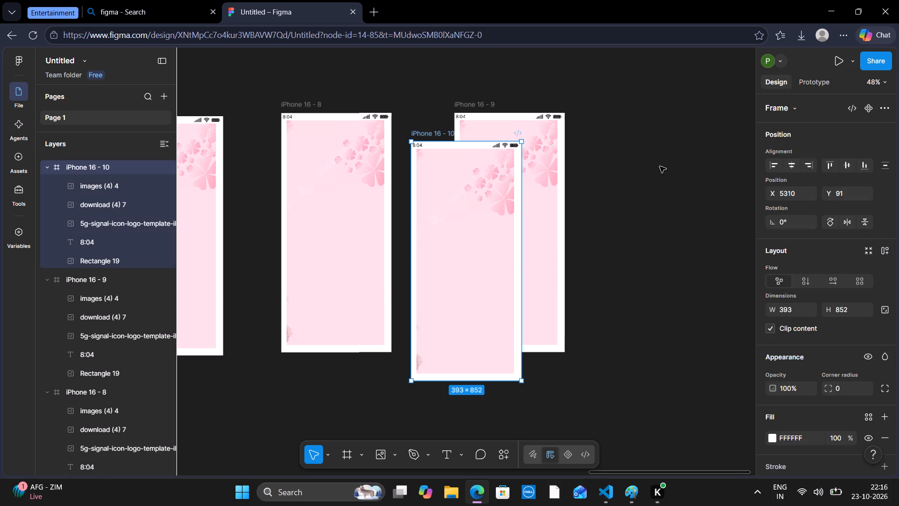
{"action": "left_click_drag", "start_coordinate": [438, 135], "coordinate": [647, 107]}
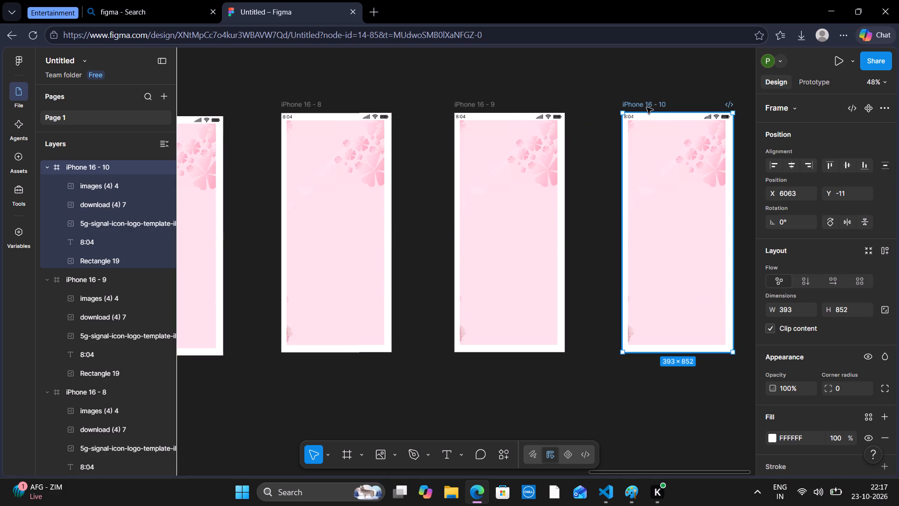
Paste another floral frame copy and place it after iPhone 16 - 10 at about X 6712, Y -11.
{"action": "scroll", "coordinate": [647, 107], "scroll_direction": "left", "scroll_amount": 4}
{"action": "left_click", "coordinate": [647, 107]}
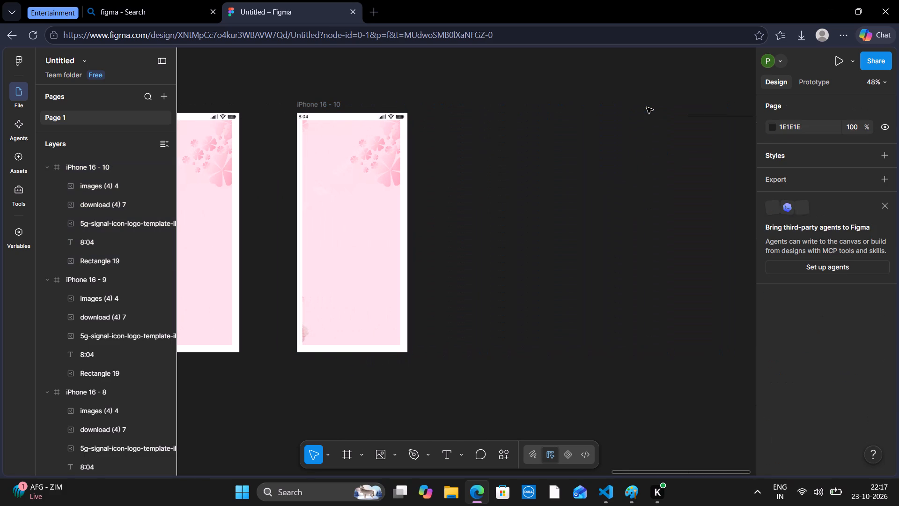
{"action": "key", "text": "ctrl+v"}
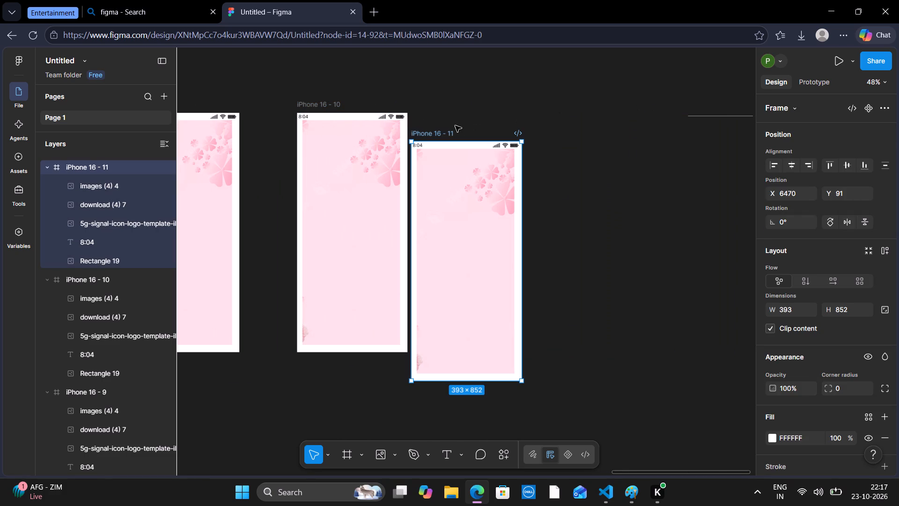
{"action": "left_click_drag", "start_coordinate": [442, 131], "coordinate": [512, 100]}
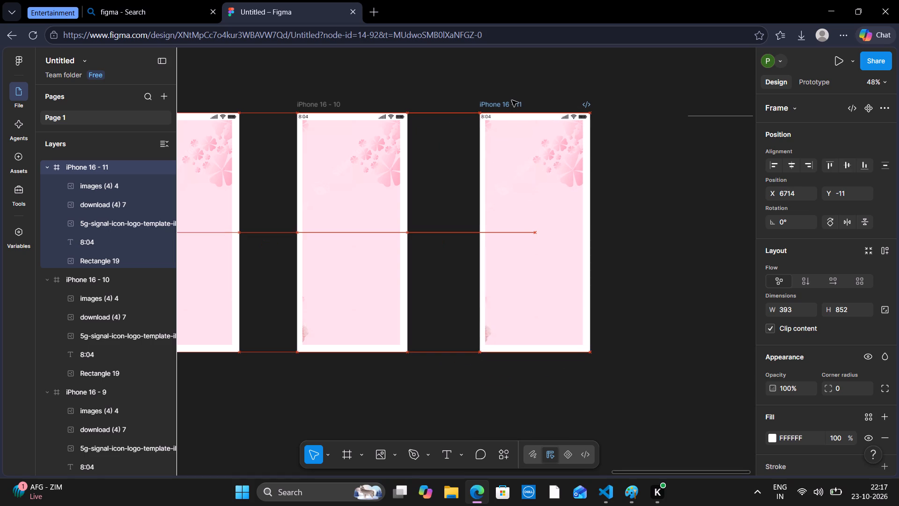
{"action": "left_click_drag", "start_coordinate": [512, 100], "coordinate": [509, 104]}
Paste another floral frame copy and place it after iPhone 16 - 11 at about X 7323, Y -11.
{"action": "left_click", "coordinate": [641, 137]}
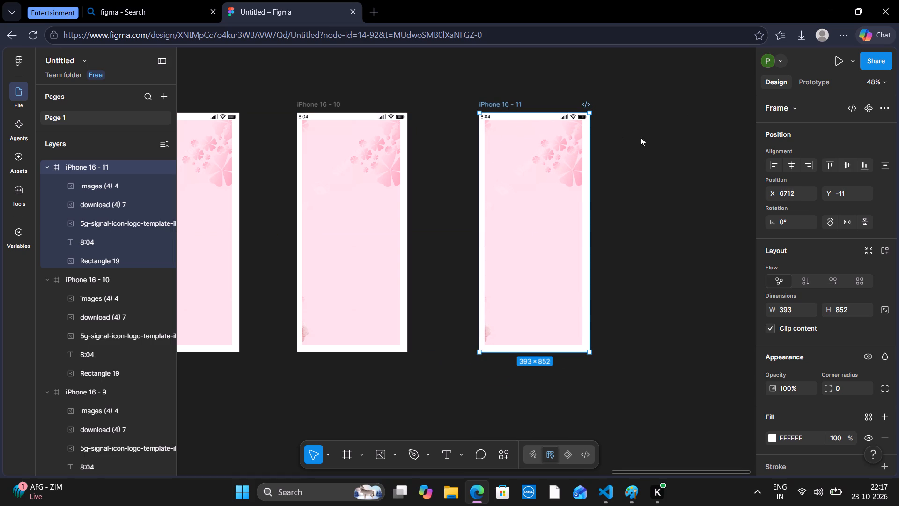
{"action": "key", "text": "ctrl+v"}
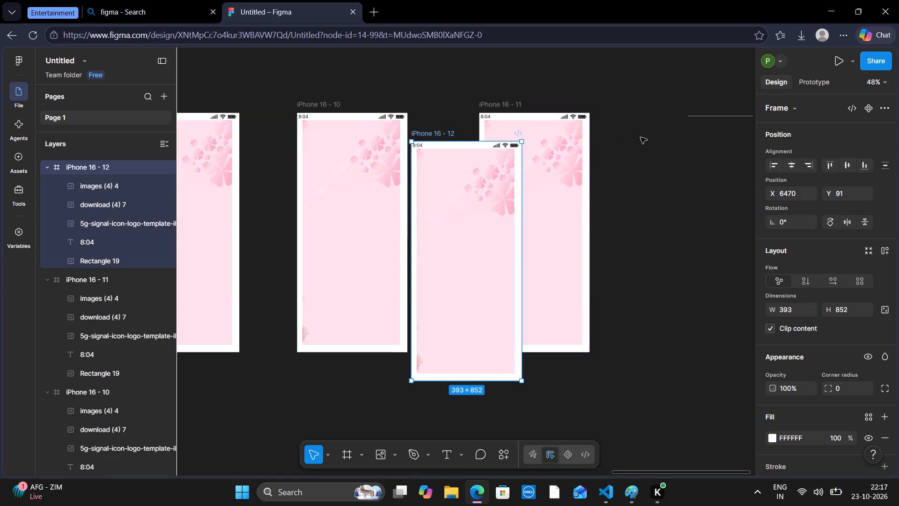
{"action": "left_click_drag", "start_coordinate": [441, 135], "coordinate": [621, 123]}
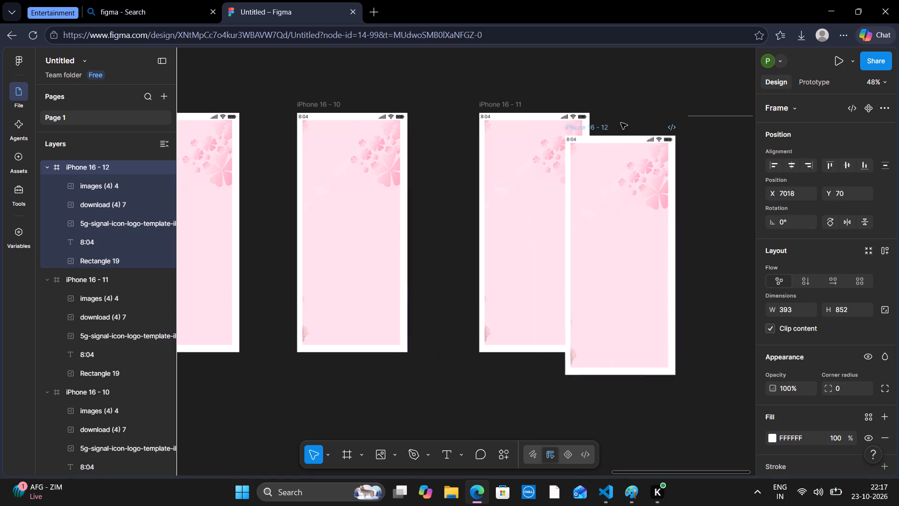
{"action": "left_click_drag", "start_coordinate": [621, 123], "coordinate": [671, 108]}
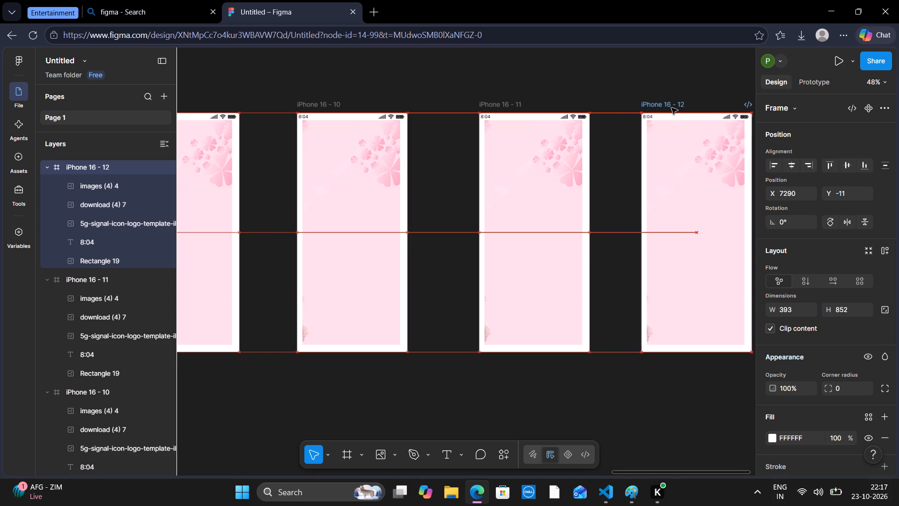
{"action": "left_click_drag", "start_coordinate": [671, 108], "coordinate": [681, 106]}
Try to add the text "Hi" near the top of iPhone 16 - 3, sampling canvas colour 1E1E1E as the fill of selected iPhone 16 - 12.
{"action": "scroll", "coordinate": [605, 63], "scroll_direction": "right", "scroll_amount": 2}
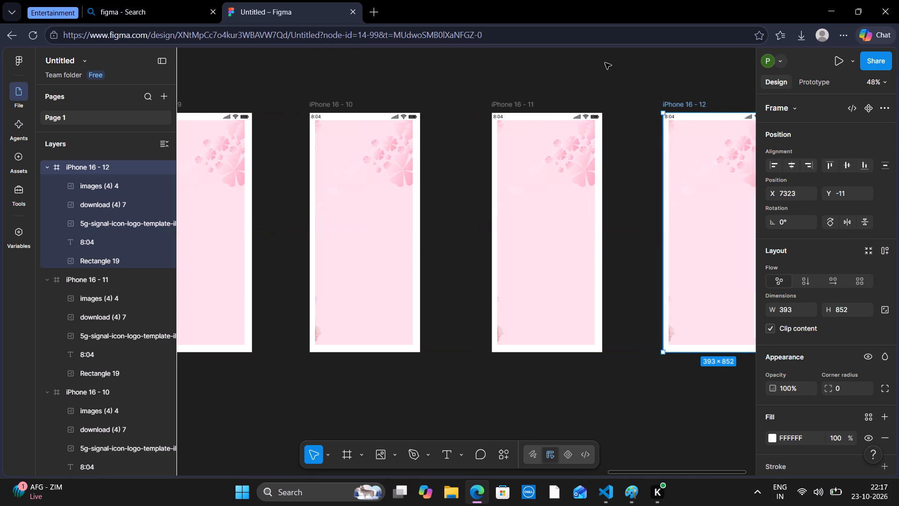
{"action": "scroll", "coordinate": [605, 63], "scroll_direction": "right", "scroll_amount": 7}
{"action": "scroll", "coordinate": [605, 63], "scroll_direction": "up", "scroll_amount": 1}
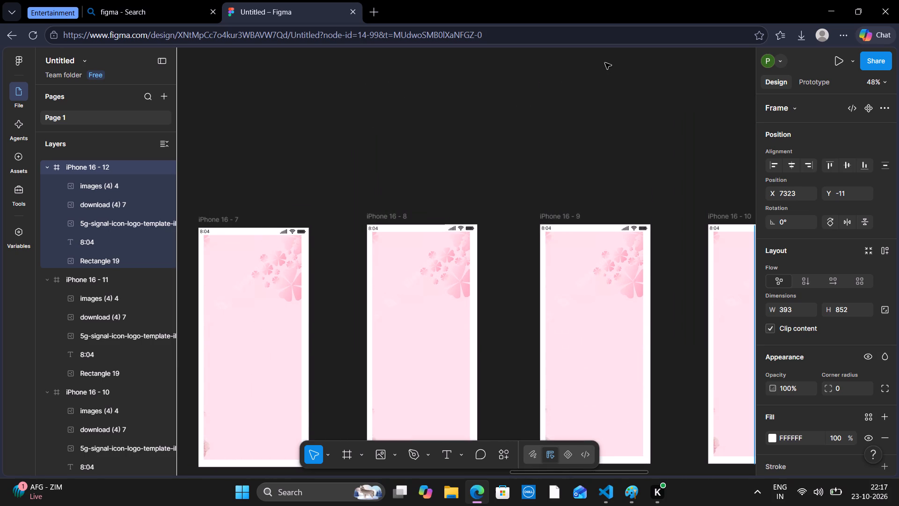
{"action": "scroll", "coordinate": [605, 63], "scroll_direction": "down", "scroll_amount": 1}
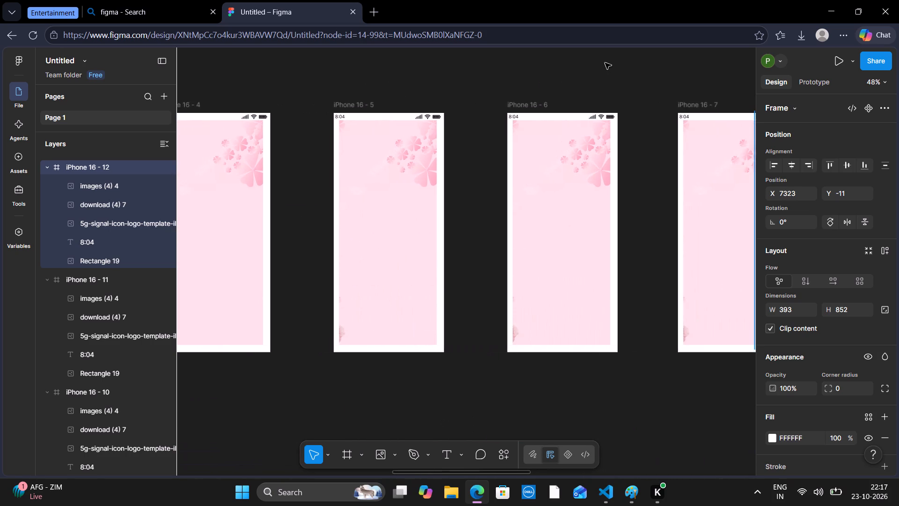
{"action": "scroll", "coordinate": [605, 63], "scroll_direction": "down", "scroll_amount": 1}
{"action": "scroll", "coordinate": [605, 63], "scroll_direction": "left", "scroll_amount": 1}
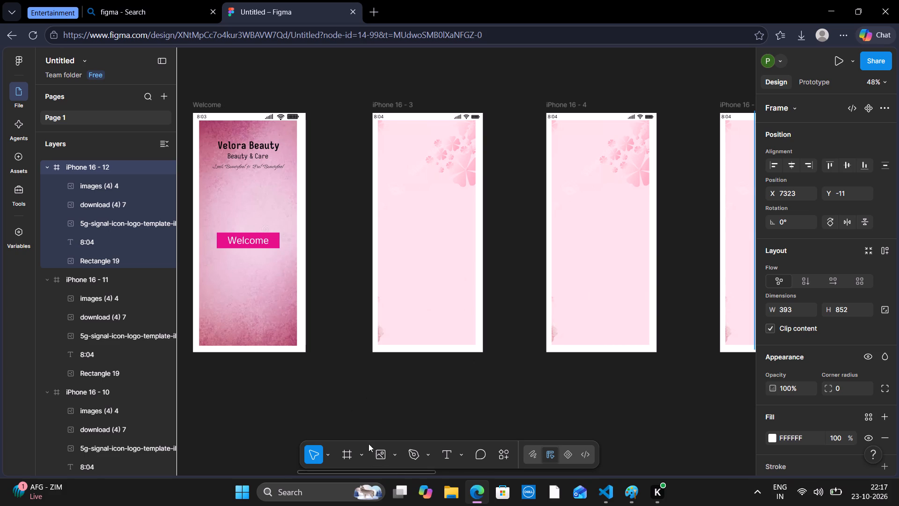
{"action": "left_click", "coordinate": [450, 447]}
{"action": "scroll", "coordinate": [450, 447], "scroll_direction": "down", "scroll_amount": 2}
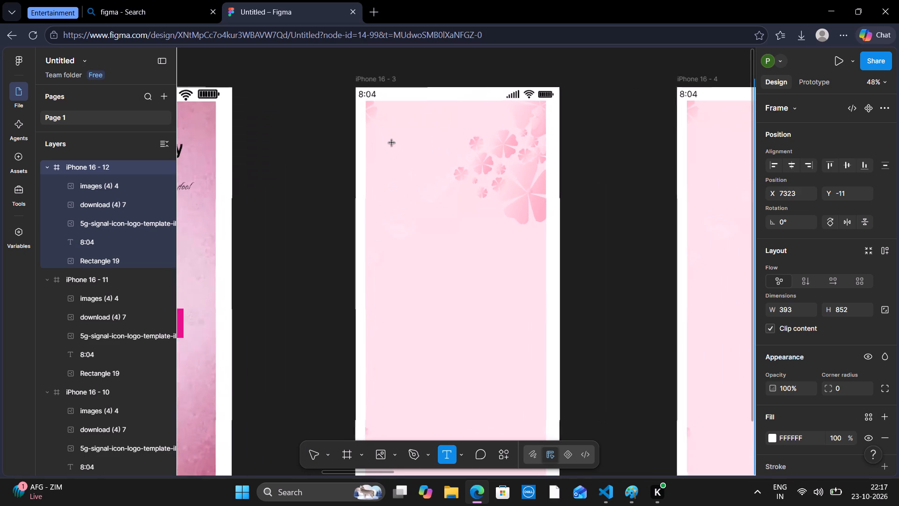
{"action": "scroll", "coordinate": [392, 143], "scroll_direction": "up", "scroll_amount": 1}
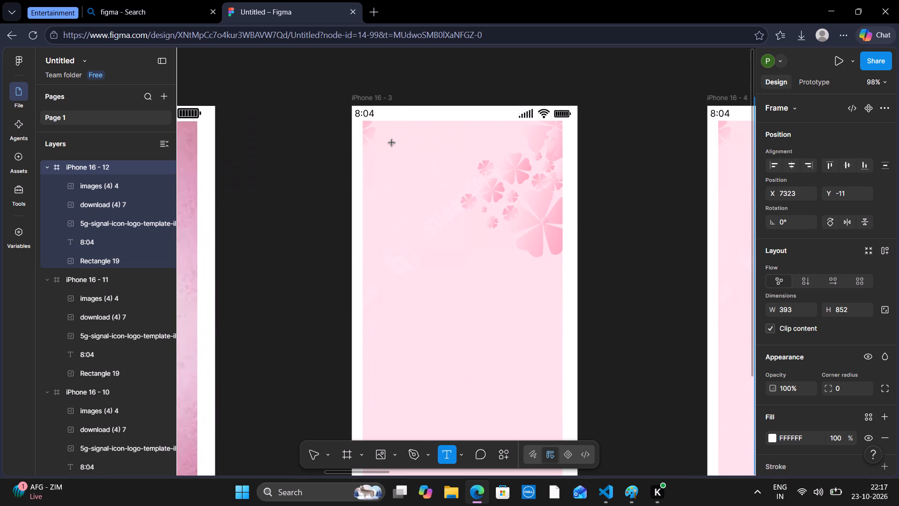
{"action": "type", "text": "Hi"}
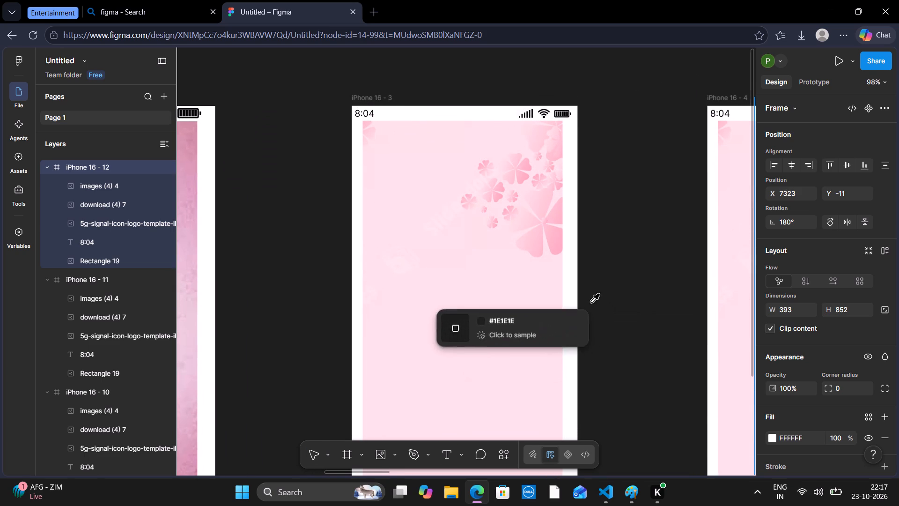
{"action": "left_click", "coordinate": [682, 239]}
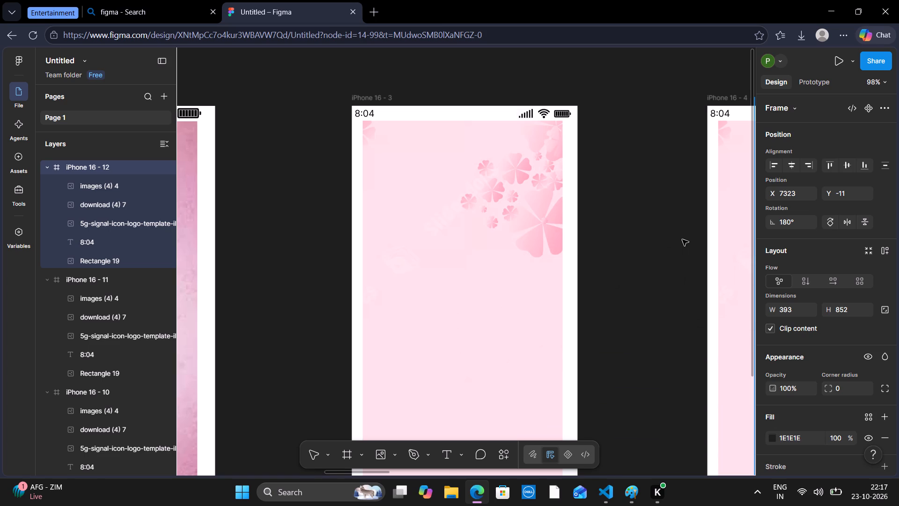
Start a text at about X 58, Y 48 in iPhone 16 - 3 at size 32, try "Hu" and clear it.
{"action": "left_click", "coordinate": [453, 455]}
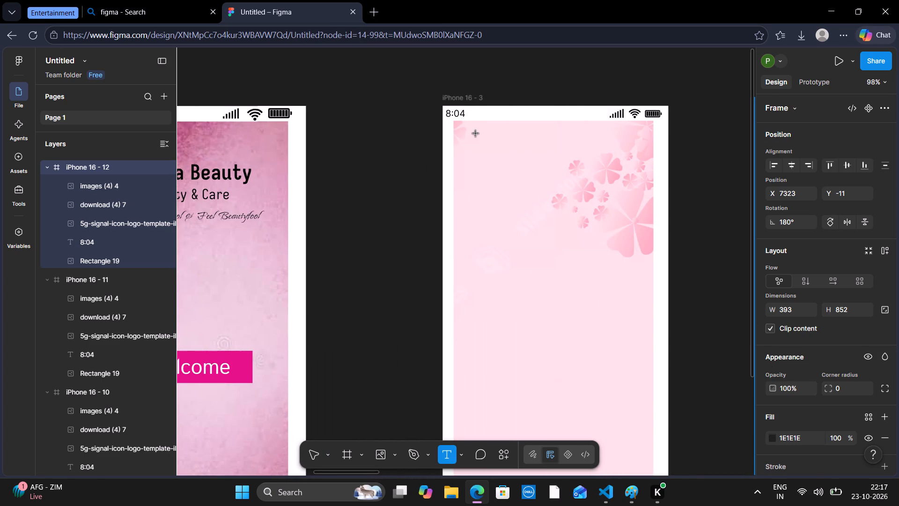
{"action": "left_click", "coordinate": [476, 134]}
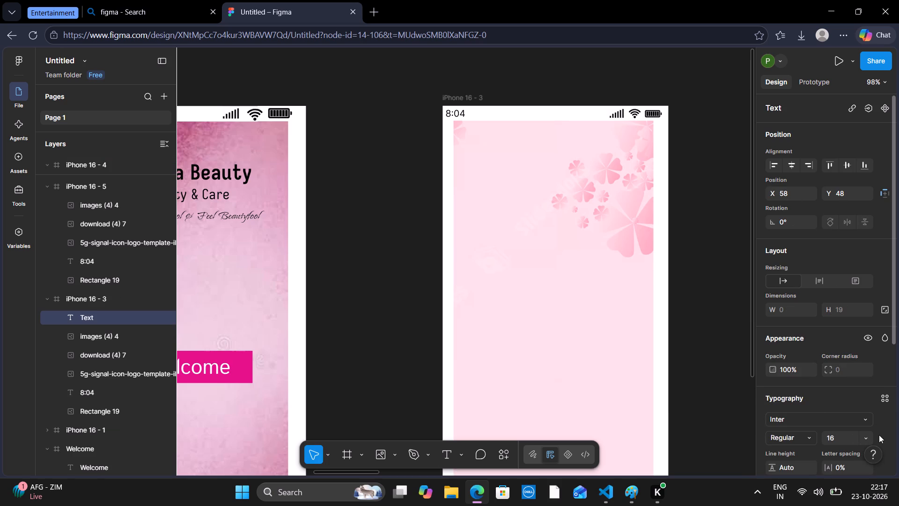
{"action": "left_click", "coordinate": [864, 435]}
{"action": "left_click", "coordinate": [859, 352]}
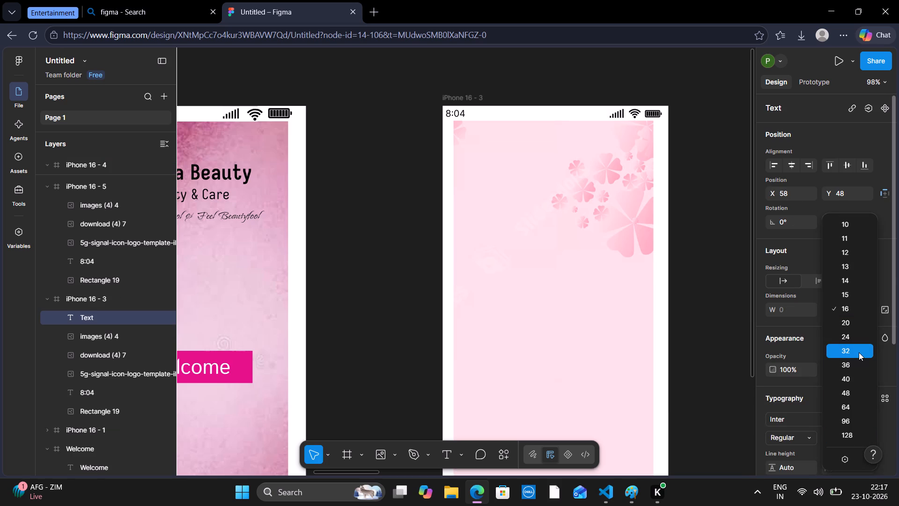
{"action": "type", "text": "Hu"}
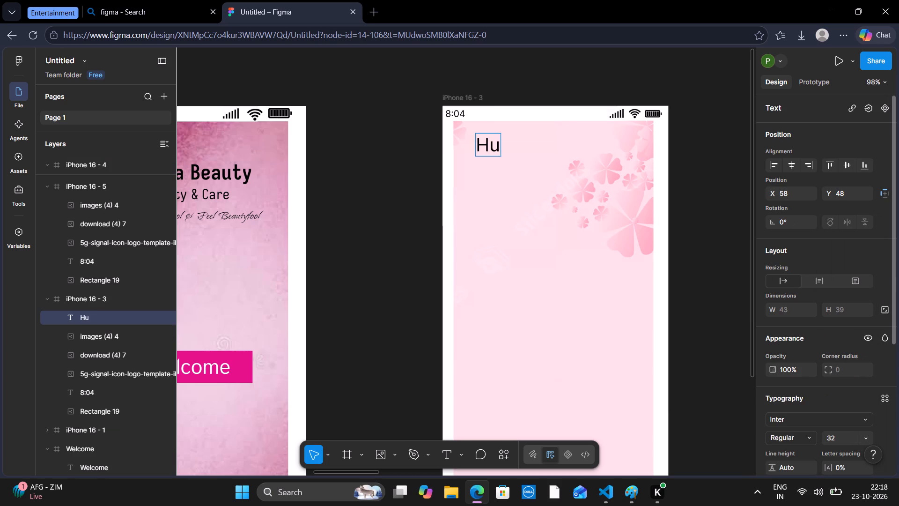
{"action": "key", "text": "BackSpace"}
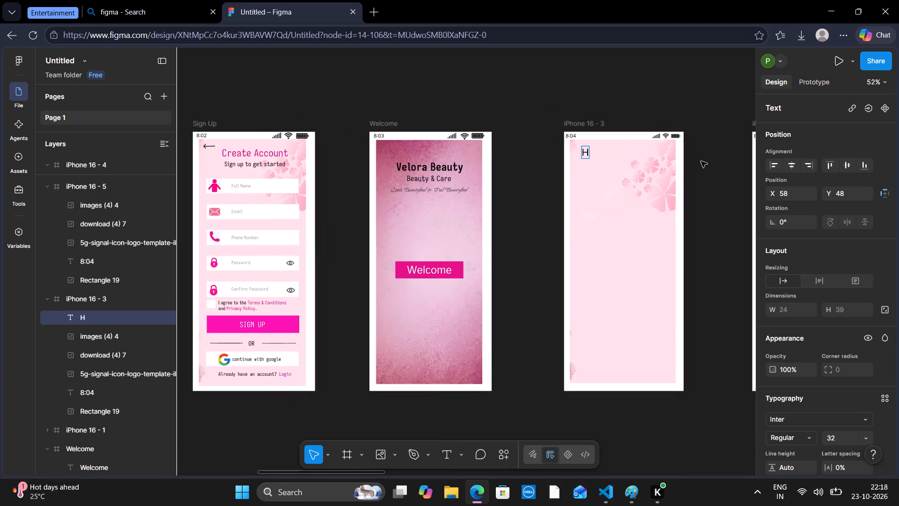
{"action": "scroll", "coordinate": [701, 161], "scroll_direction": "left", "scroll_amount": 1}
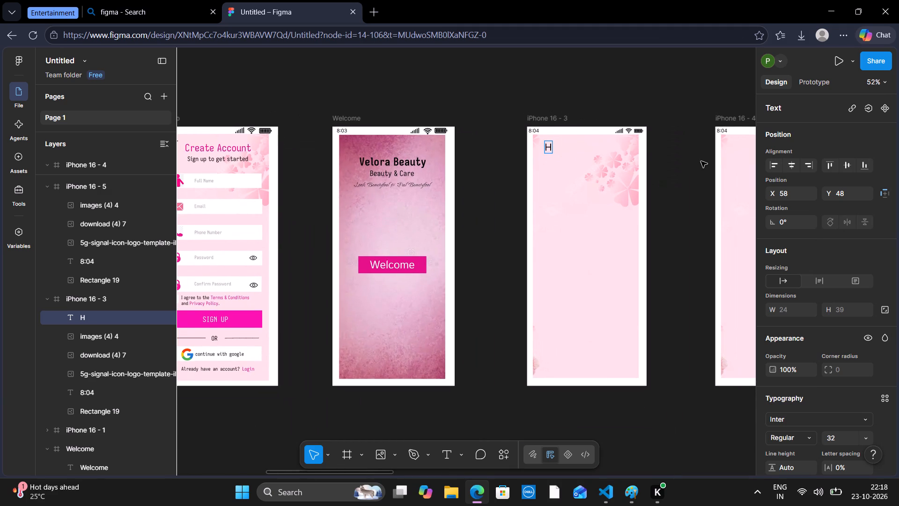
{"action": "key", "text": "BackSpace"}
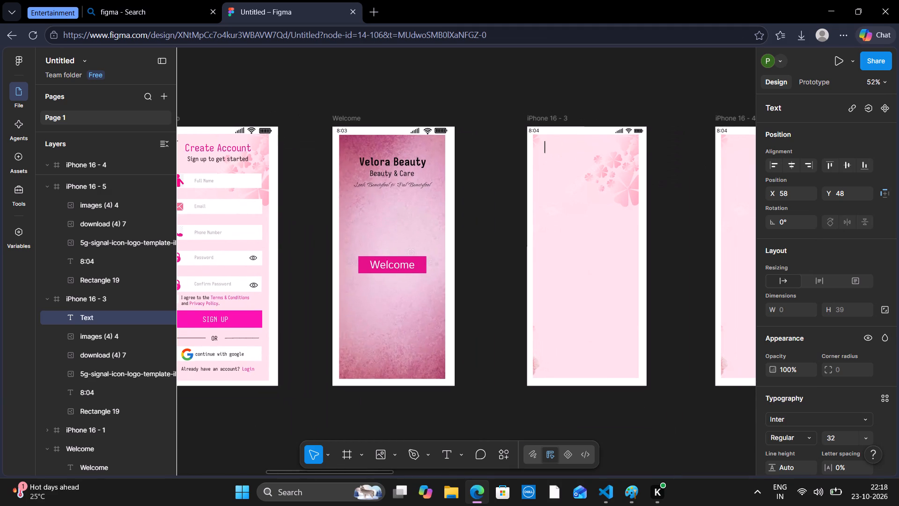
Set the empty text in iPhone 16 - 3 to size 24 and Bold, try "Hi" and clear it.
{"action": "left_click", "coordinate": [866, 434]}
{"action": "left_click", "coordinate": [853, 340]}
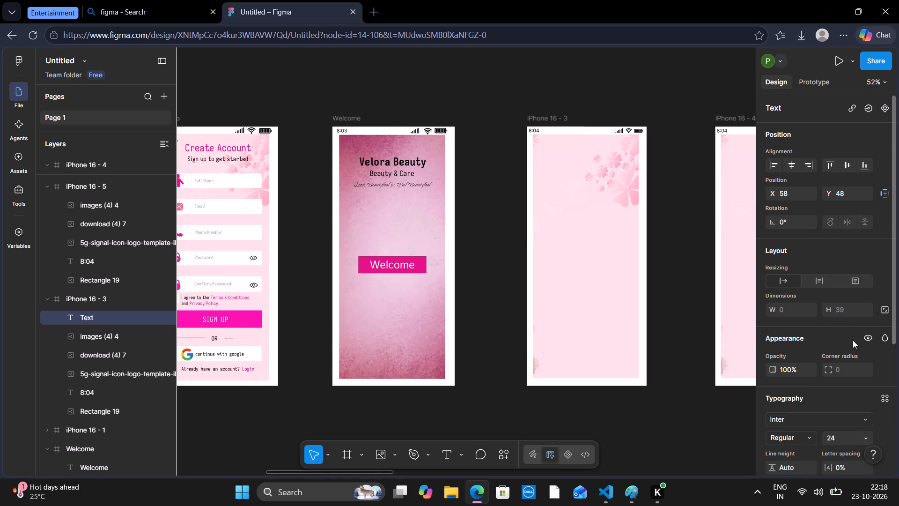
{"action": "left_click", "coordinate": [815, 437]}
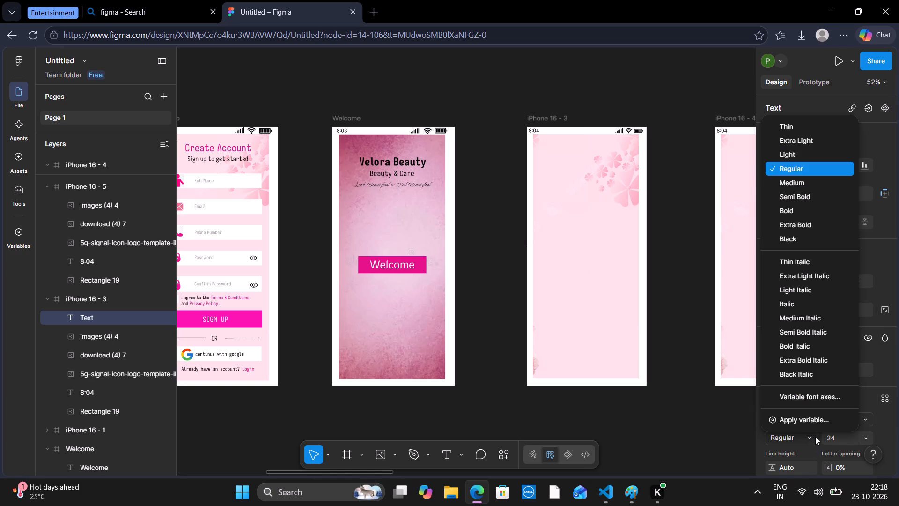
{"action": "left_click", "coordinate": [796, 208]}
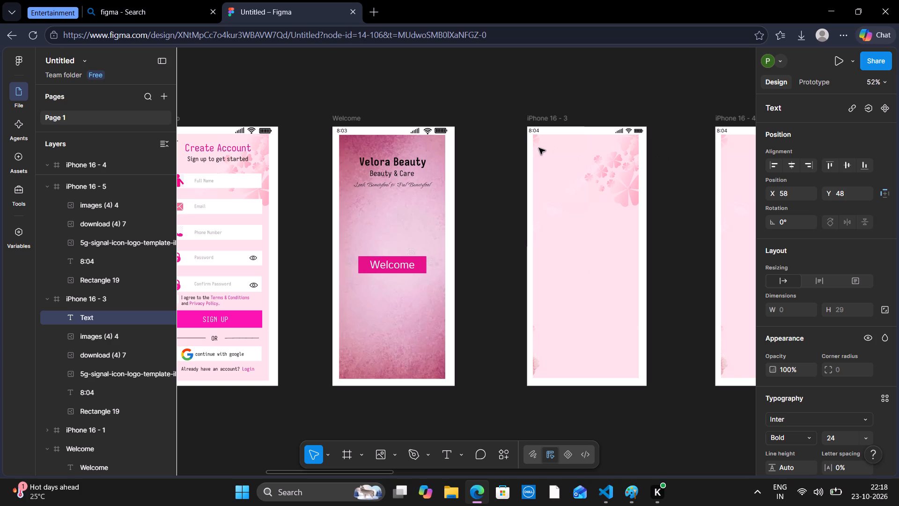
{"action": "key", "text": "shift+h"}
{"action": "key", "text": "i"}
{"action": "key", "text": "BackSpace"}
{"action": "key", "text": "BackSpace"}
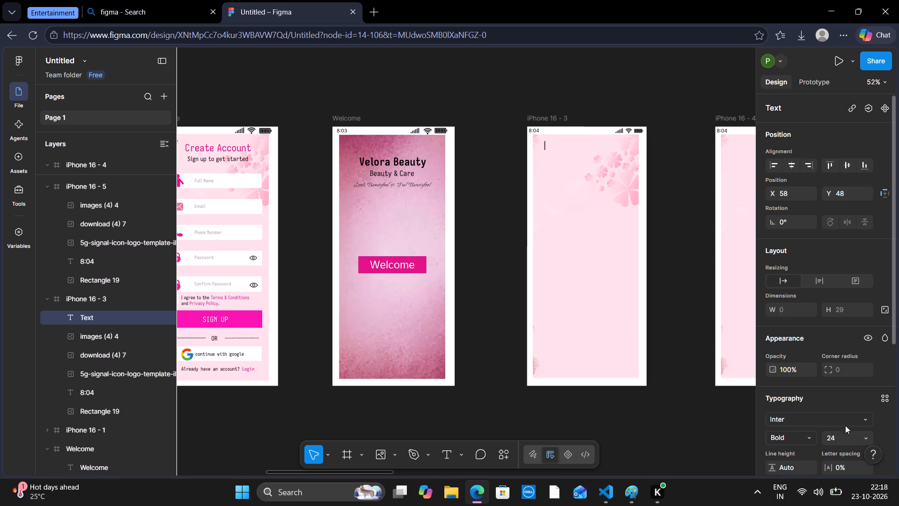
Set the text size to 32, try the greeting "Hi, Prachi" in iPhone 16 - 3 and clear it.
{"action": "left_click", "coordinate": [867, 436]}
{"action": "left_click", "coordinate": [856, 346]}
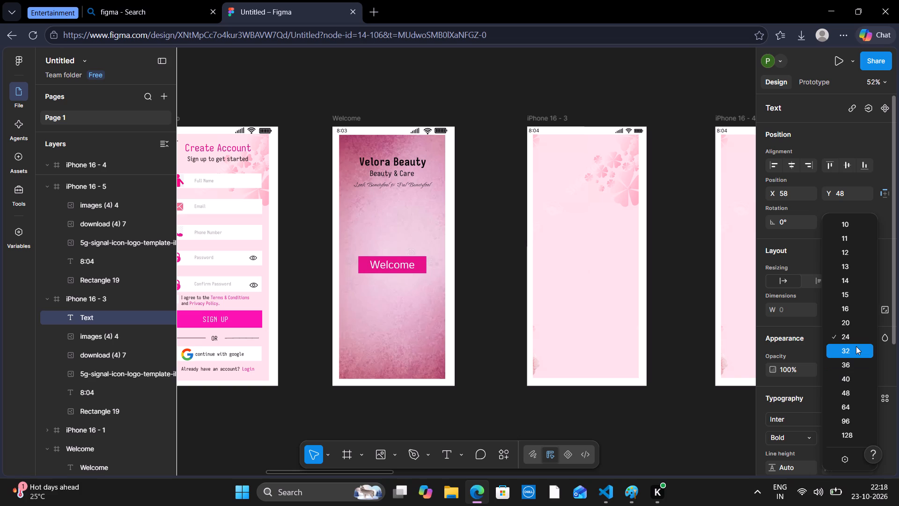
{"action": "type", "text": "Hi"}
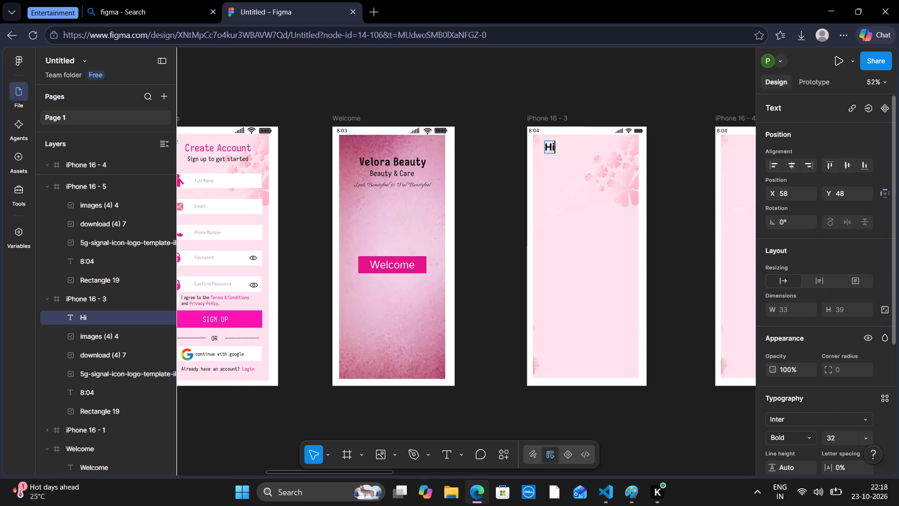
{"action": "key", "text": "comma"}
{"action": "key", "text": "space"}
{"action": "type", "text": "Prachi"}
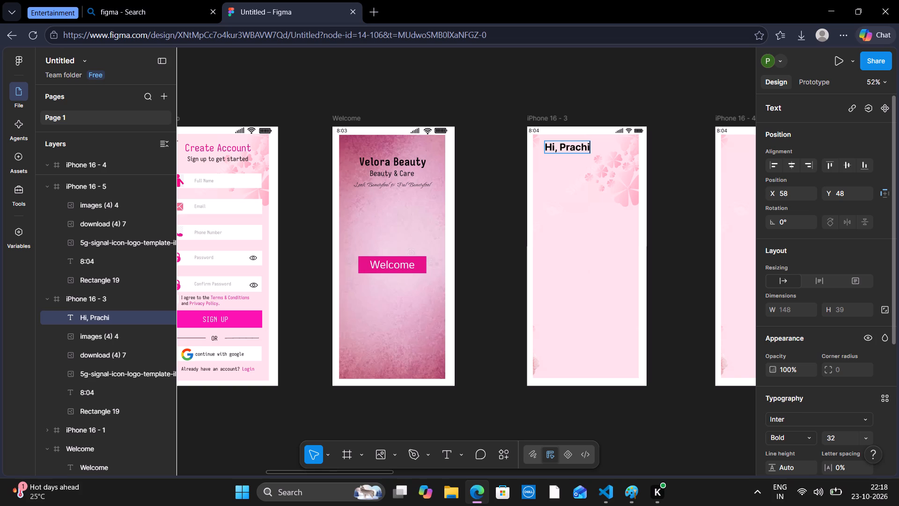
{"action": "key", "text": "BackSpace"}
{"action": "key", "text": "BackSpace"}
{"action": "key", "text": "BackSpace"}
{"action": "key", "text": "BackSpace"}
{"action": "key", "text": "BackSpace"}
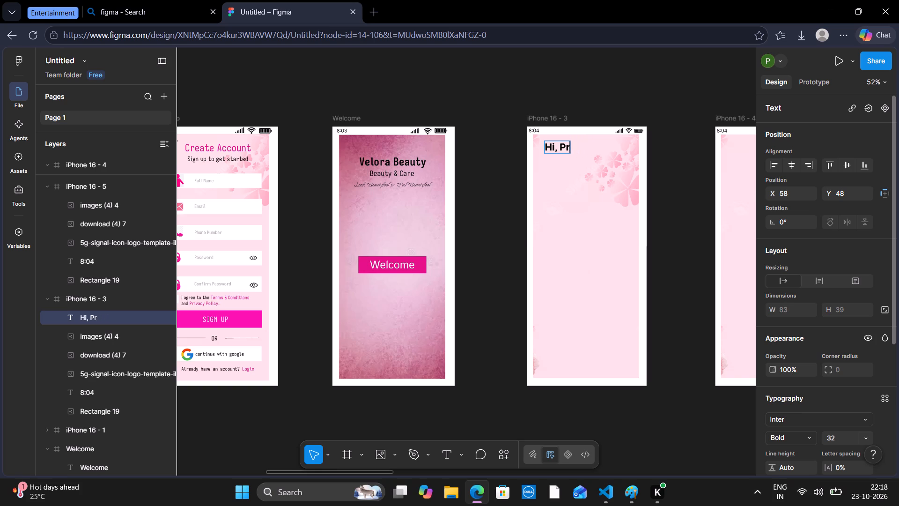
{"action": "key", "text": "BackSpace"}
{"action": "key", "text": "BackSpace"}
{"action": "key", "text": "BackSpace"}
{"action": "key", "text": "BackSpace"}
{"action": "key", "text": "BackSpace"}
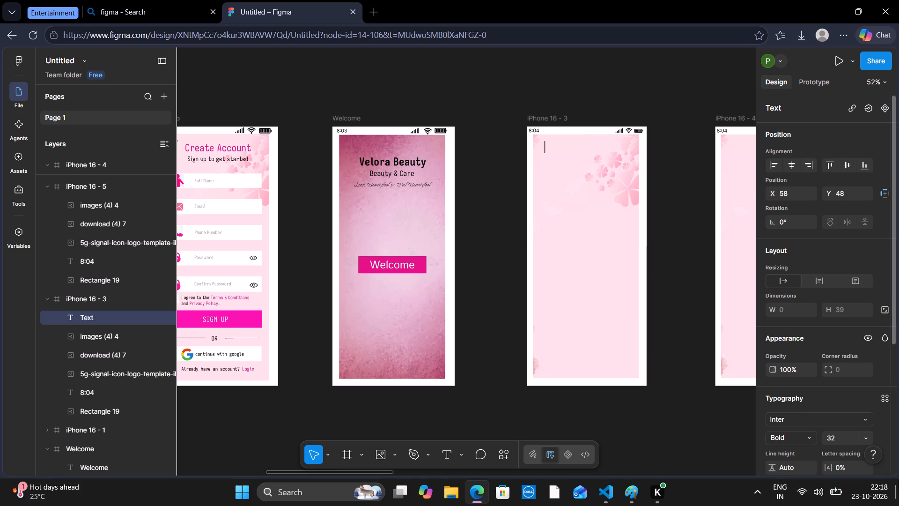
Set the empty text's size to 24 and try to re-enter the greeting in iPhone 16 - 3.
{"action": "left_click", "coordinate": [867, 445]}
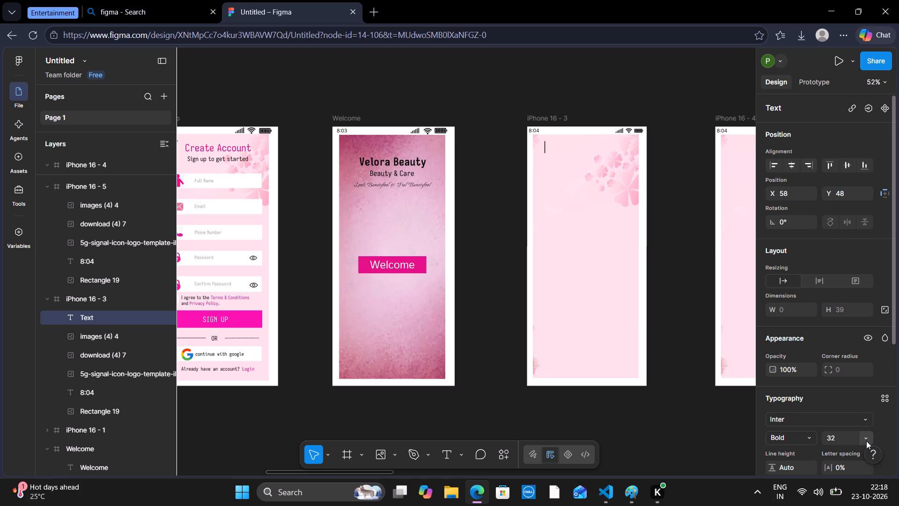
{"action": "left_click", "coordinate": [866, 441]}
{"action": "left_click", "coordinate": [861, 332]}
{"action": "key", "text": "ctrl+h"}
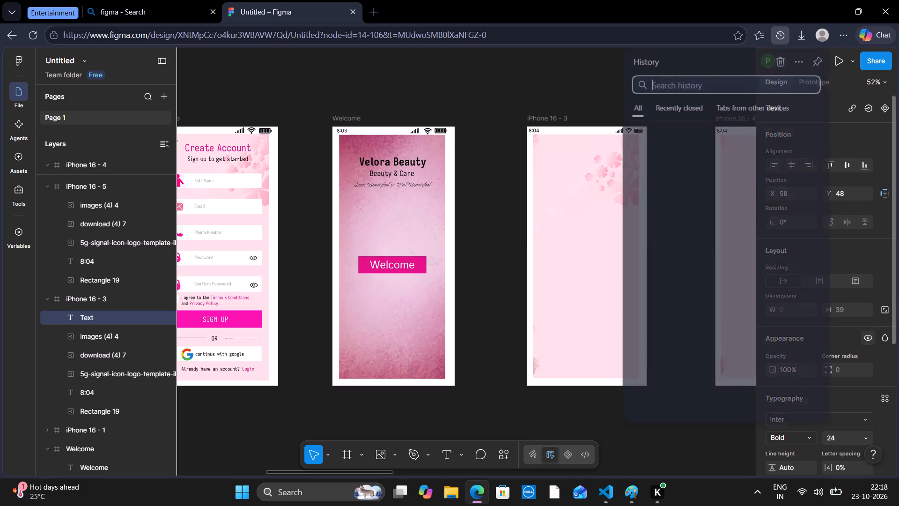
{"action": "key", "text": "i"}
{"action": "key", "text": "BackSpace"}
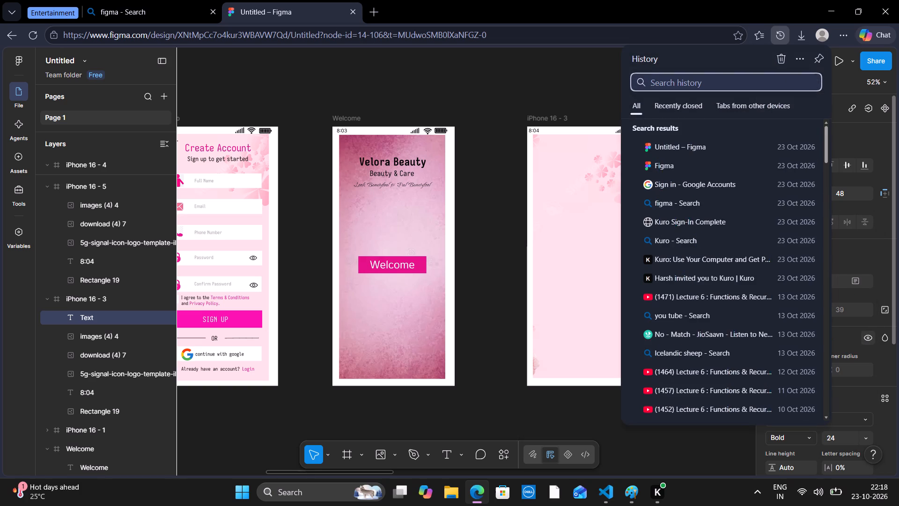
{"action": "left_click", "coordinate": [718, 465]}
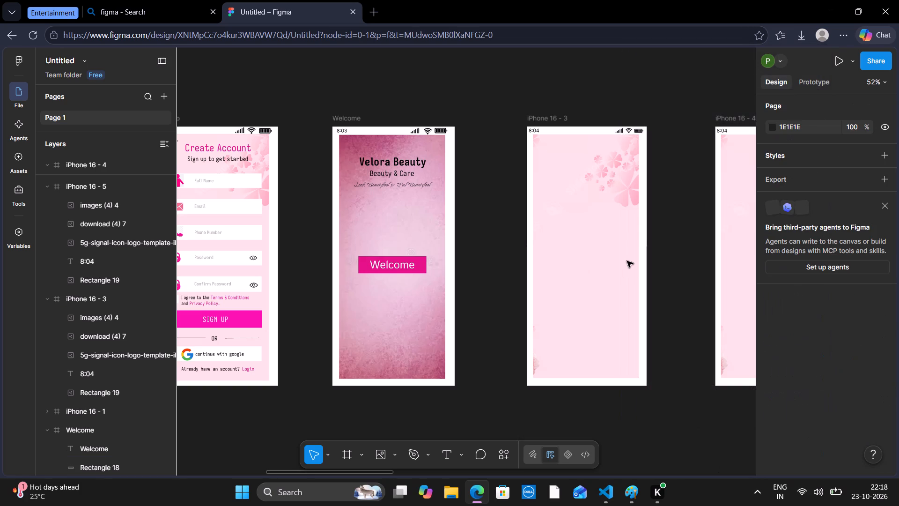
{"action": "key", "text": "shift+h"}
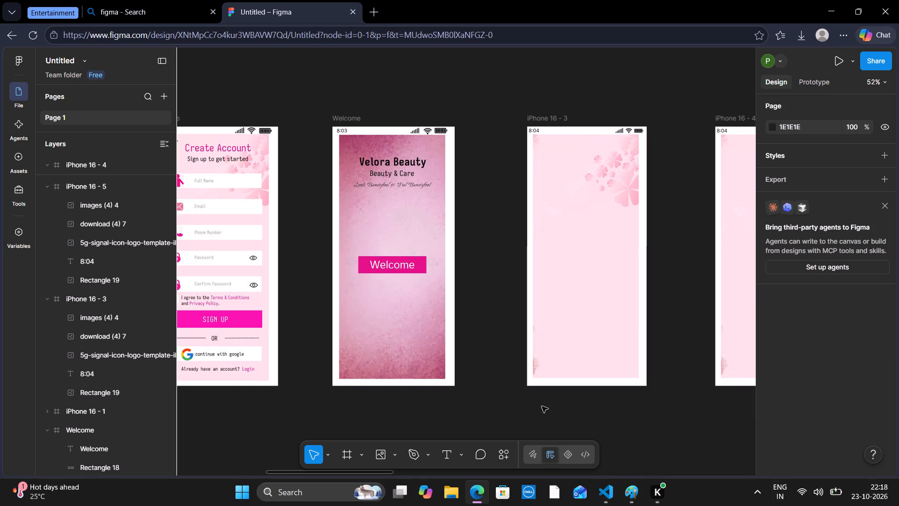
Add the bold greeting text "Hi, Prachi" at size 32 in iPhone 16 - 3, at about X 34, Y 73.
{"action": "left_click", "coordinate": [446, 458]}
{"action": "double_click", "coordinate": [537, 149]}
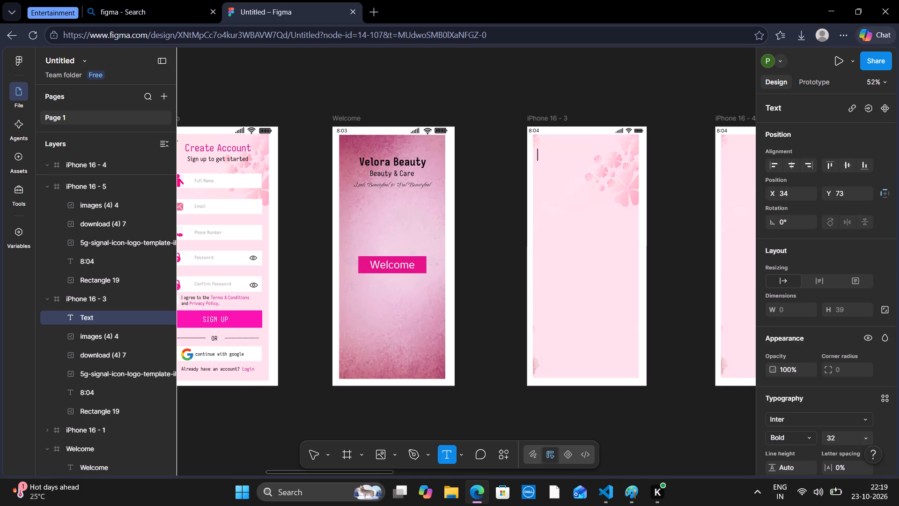
{"action": "key", "text": "h"}
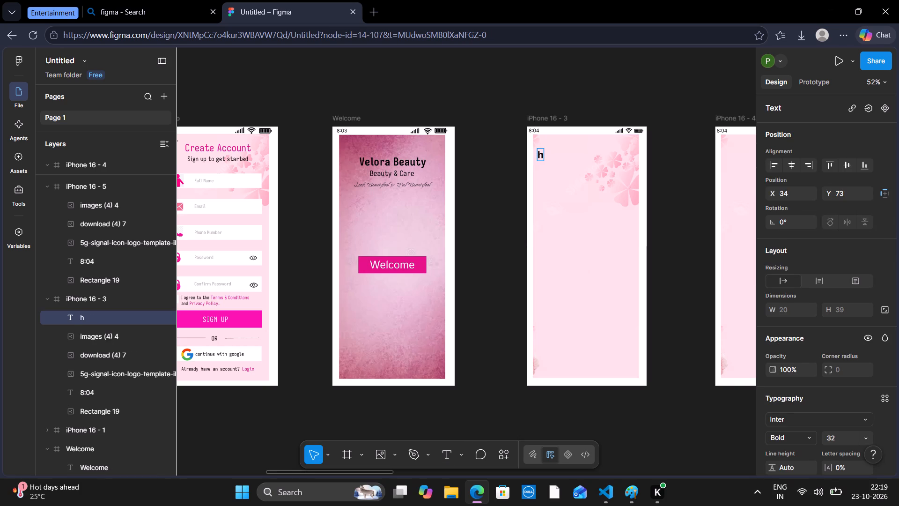
{"action": "key", "text": "BackSpace"}
{"action": "key", "text": "shift+h"}
{"action": "type", "text": "i,"}
{"action": "key", "text": "space"}
{"action": "type", "text": "Prachu"}
{"action": "key", "text": "BackSpace"}
{"action": "key", "text": "i"}
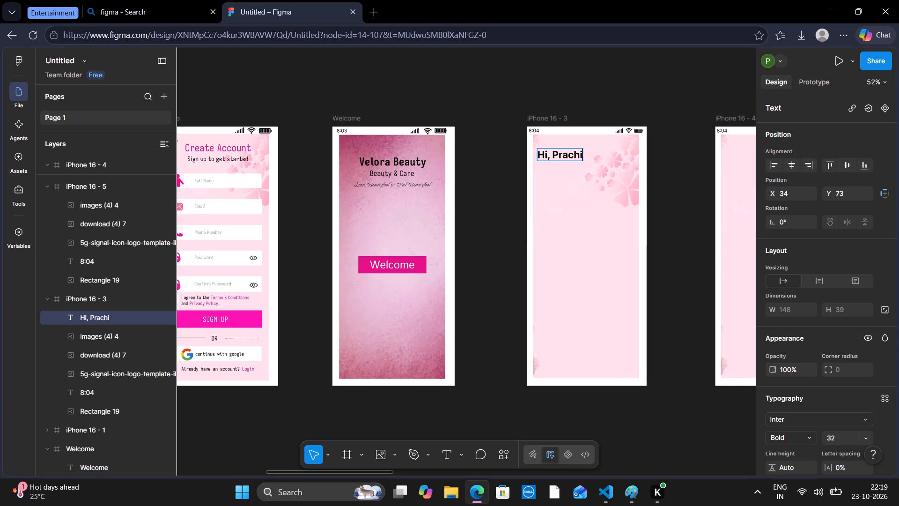
{"action": "left_click", "coordinate": [581, 179]}
Move the greeting up to just below the 8:04 status text, at about X 23 along the pink background's edge.
{"action": "left_click_drag", "start_coordinate": [561, 154], "coordinate": [559, 143]}
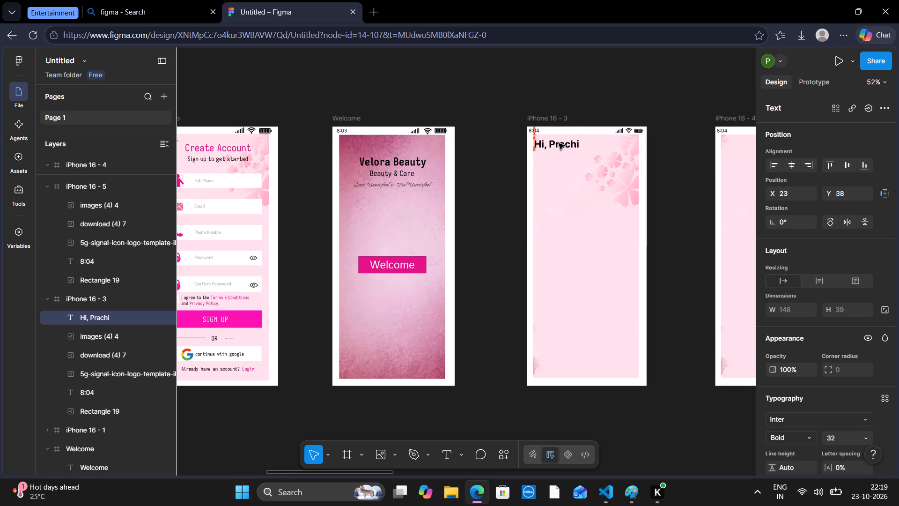
{"action": "left_click_drag", "start_coordinate": [559, 143], "coordinate": [559, 145]}
{"action": "left_click", "coordinate": [671, 161]}
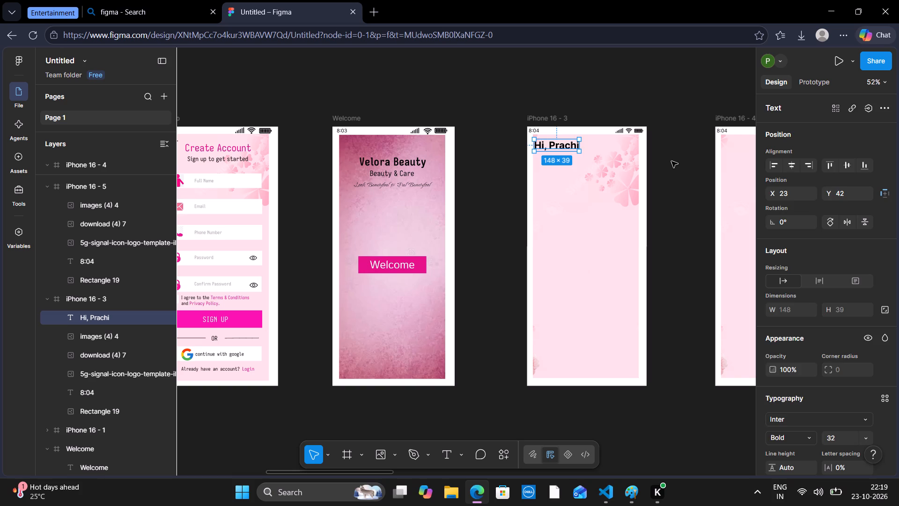
Add the text "Find your perfect beauty services" at size 20, Regular, below the greeting at about X 32, Y 117.
{"action": "left_click", "coordinate": [444, 461]}
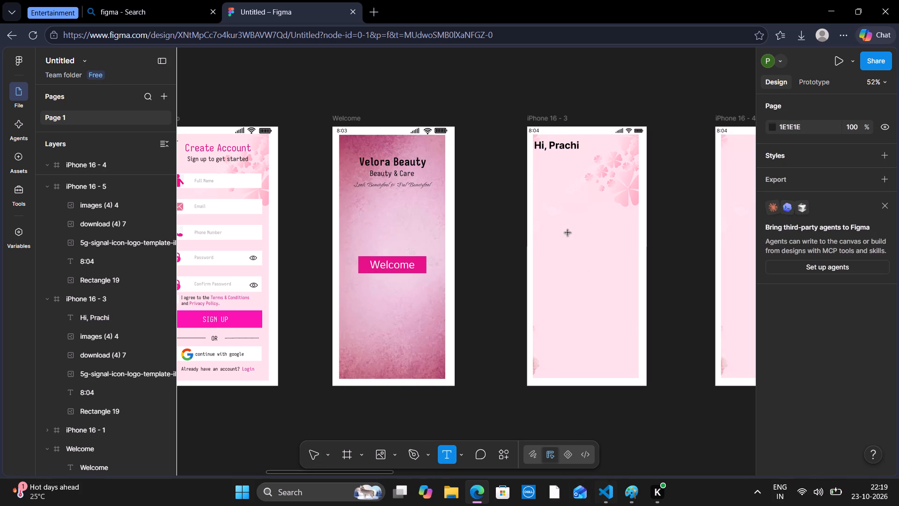
{"action": "left_click", "coordinate": [537, 162]}
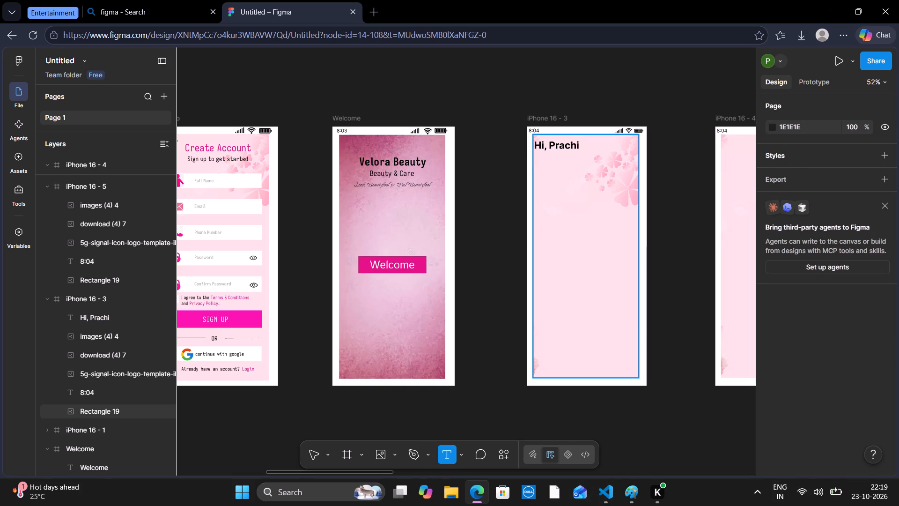
{"action": "left_click", "coordinate": [872, 436]}
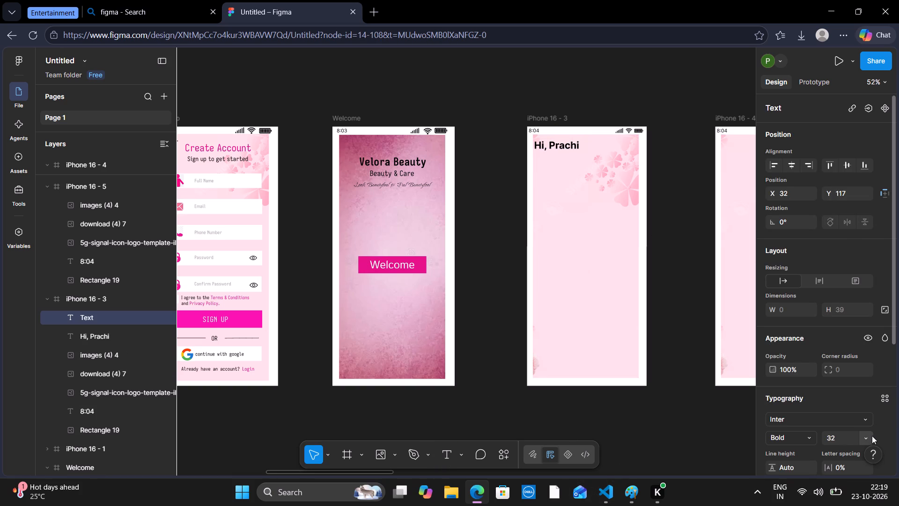
{"action": "left_click", "coordinate": [858, 323]}
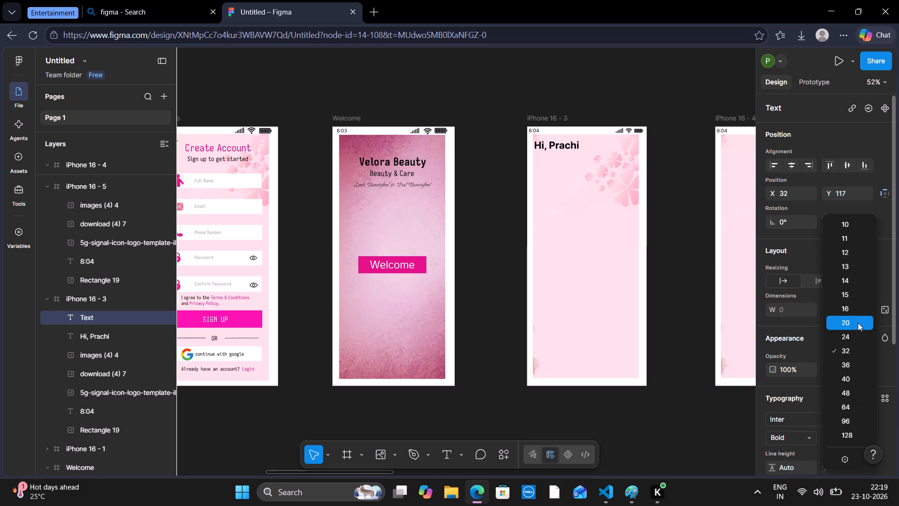
{"action": "left_click", "coordinate": [818, 436]}
{"action": "left_click", "coordinate": [814, 437]}
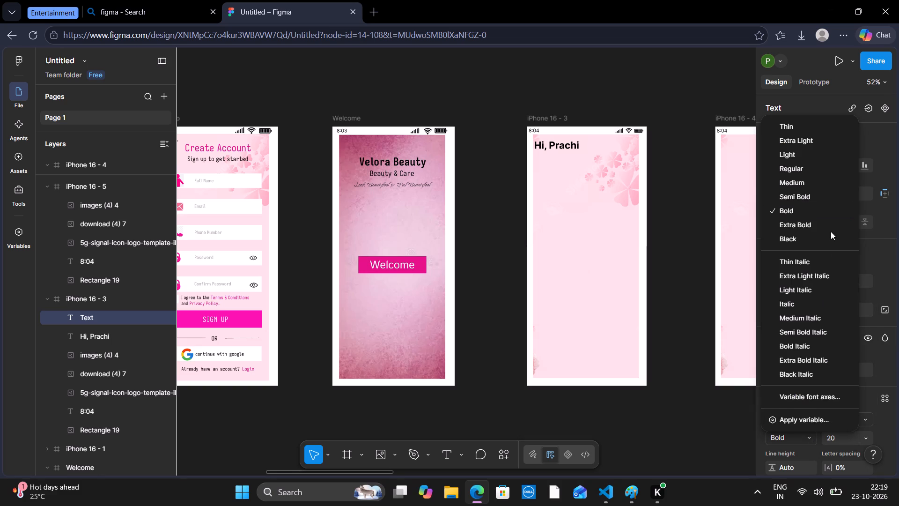
{"action": "left_click", "coordinate": [815, 170]}
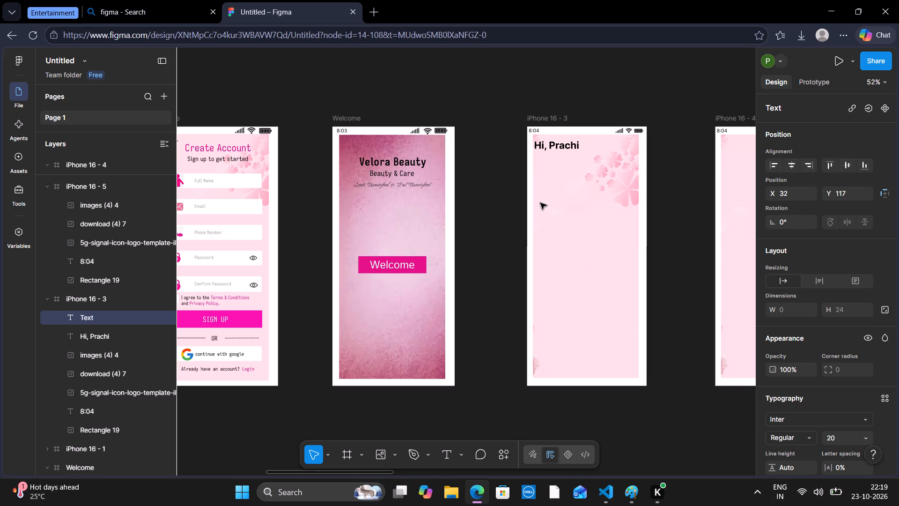
{"action": "type", "text": "GF"}
{"action": "key", "text": "BackSpace"}
{"action": "key", "text": "BackSpace"}
{"action": "key", "text": "shift+f"}
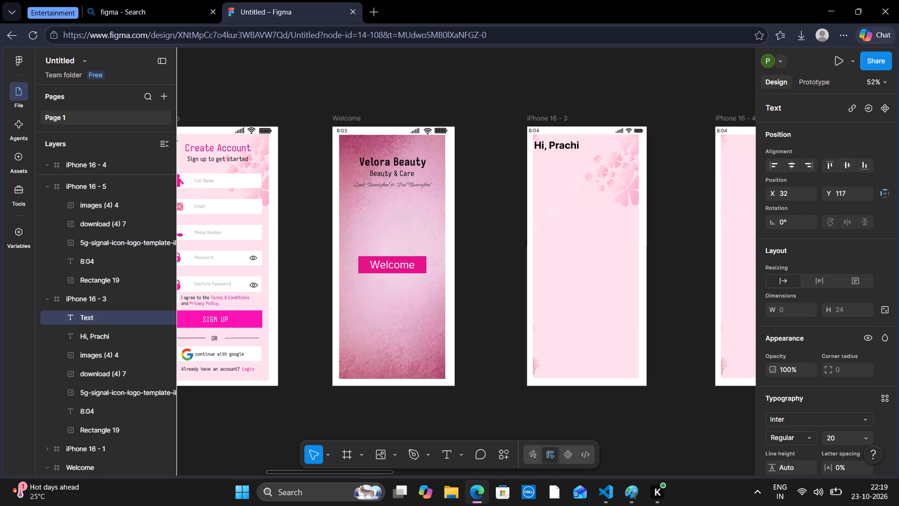
{"action": "type", "text": "ind"}
{"action": "key", "text": "space"}
{"action": "type", "text": "ypur"}
{"action": "key", "text": "space"}
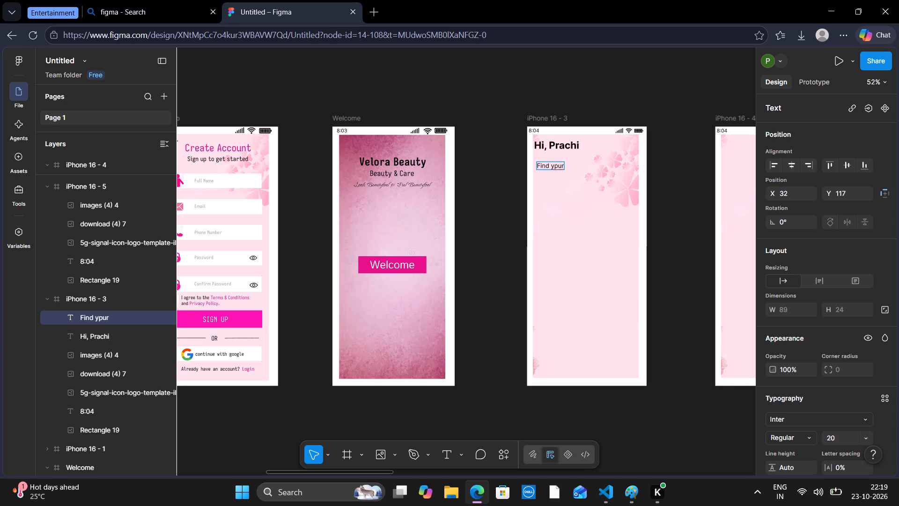
{"action": "key", "text": "BackSpace"}
{"action": "key", "text": "BackSpace"}
{"action": "key", "text": "BackSpace"}
{"action": "key", "text": "BackSpace"}
{"action": "type", "text": "our"}
{"action": "key", "text": "space"}
{"action": "type", "text": "perfect"}
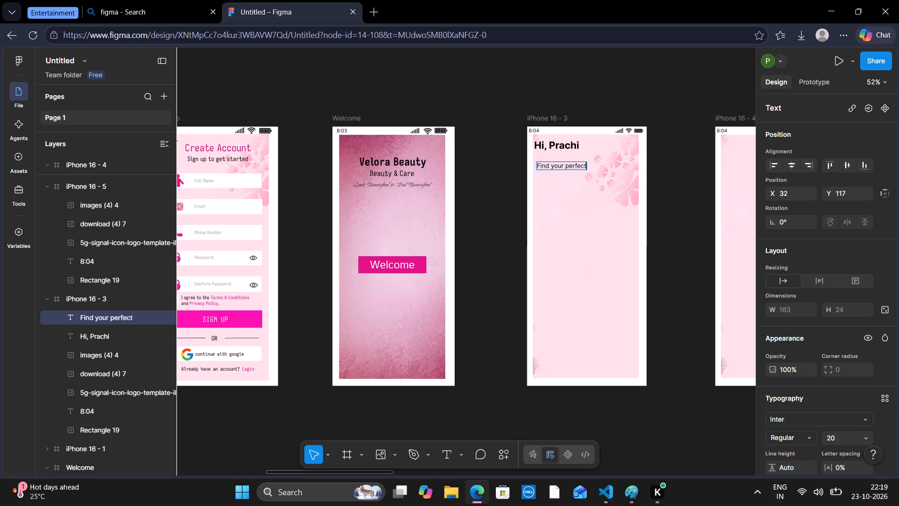
{"action": "key", "text": "space"}
{"action": "type", "text": "beauty"}
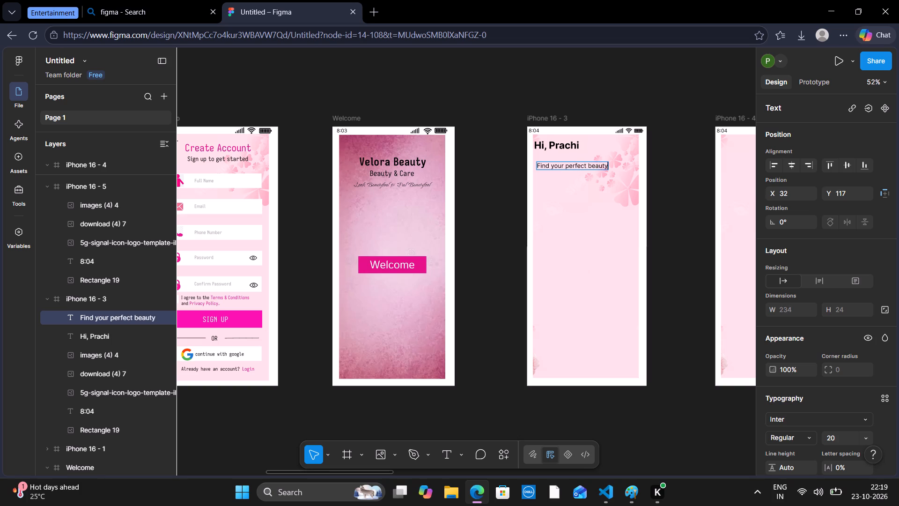
{"action": "key", "text": "space"}
{"action": "type", "text": "services"}
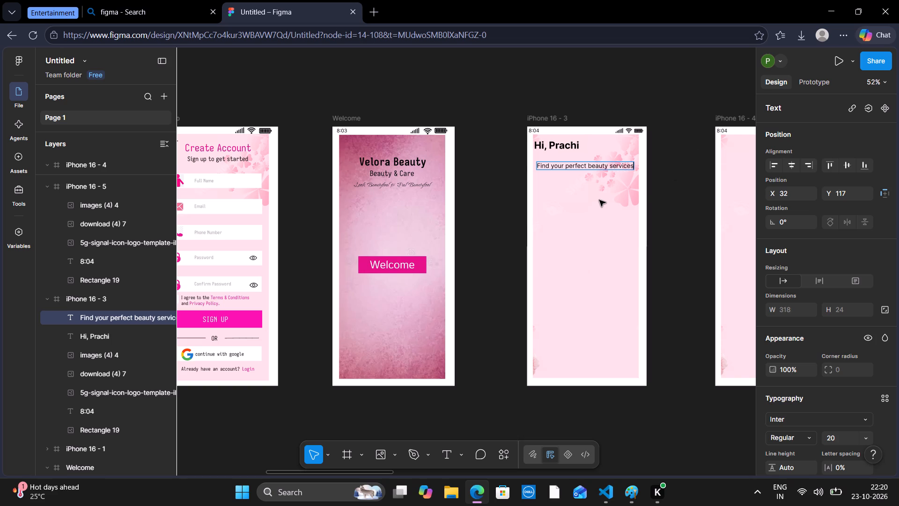
{"action": "left_click", "coordinate": [599, 200]}
Move the "Find your perfect beauty services" line directly beneath the greeting, aligned with its left edge.
{"action": "left_click_drag", "start_coordinate": [595, 166], "coordinate": [592, 157]}
{"action": "left_click", "coordinate": [661, 185]}
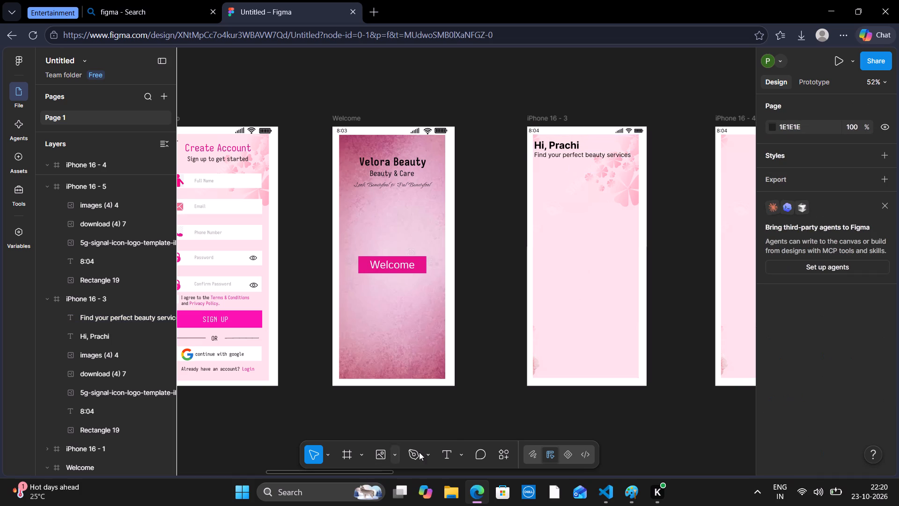
Draw a rectangle about 319 × 43 below the tagline in iPhone 16 - 3, at about X 30, Y 142.
{"action": "left_click", "coordinate": [395, 453]}
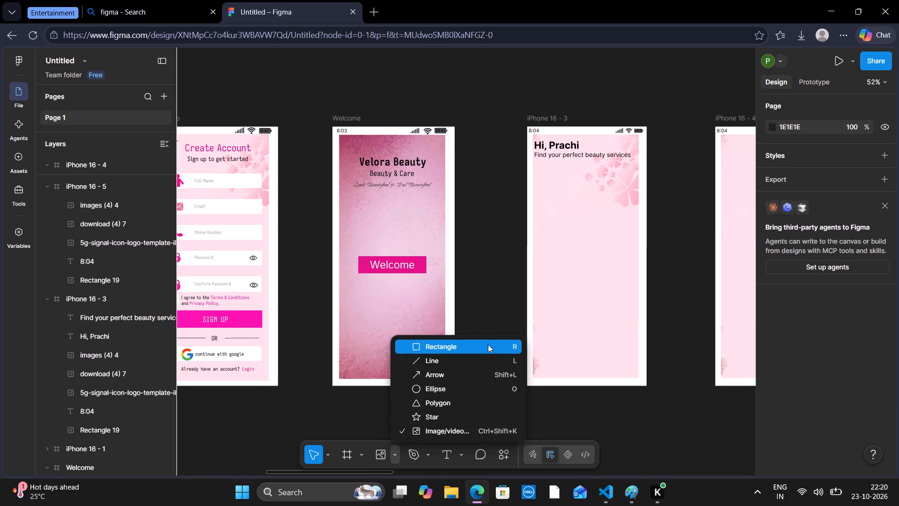
{"action": "left_click", "coordinate": [488, 344]}
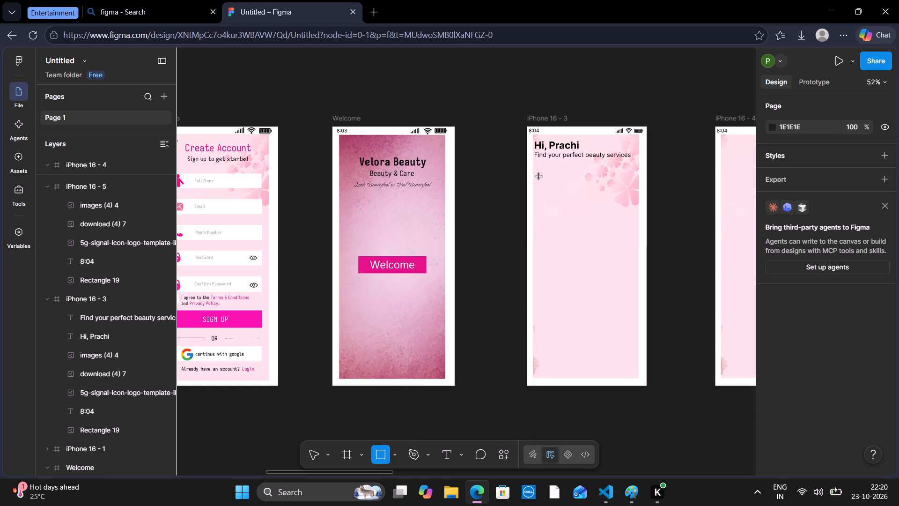
{"action": "left_click_drag", "start_coordinate": [536, 170], "coordinate": [540, 175]}
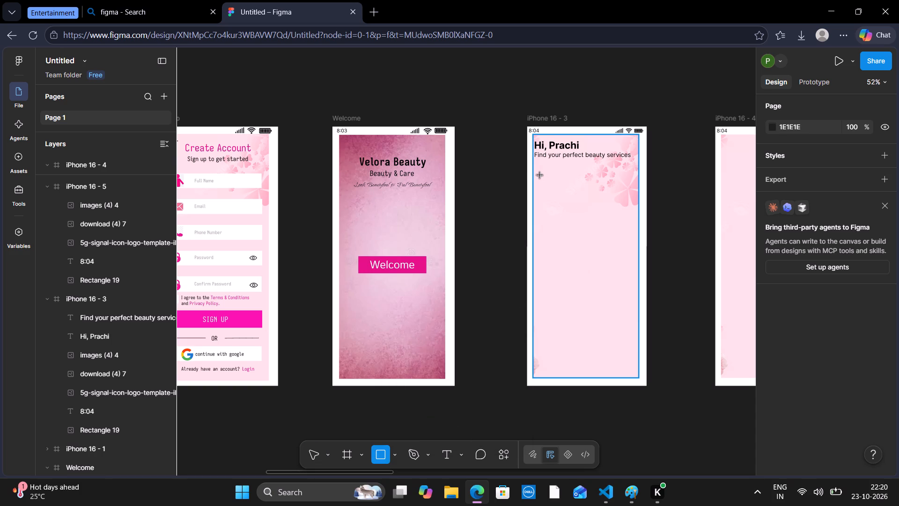
{"action": "left_click_drag", "start_coordinate": [540, 175], "coordinate": [614, 182]}
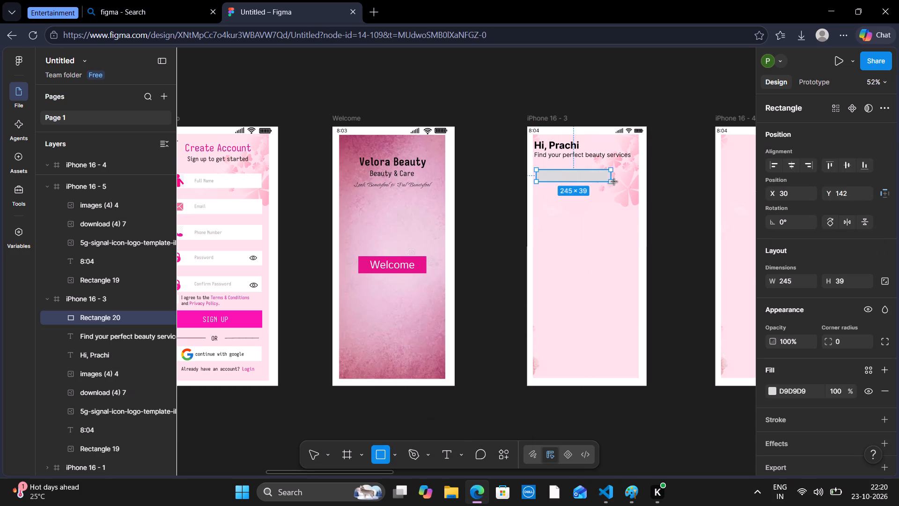
{"action": "left_click_drag", "start_coordinate": [614, 182], "coordinate": [633, 183]}
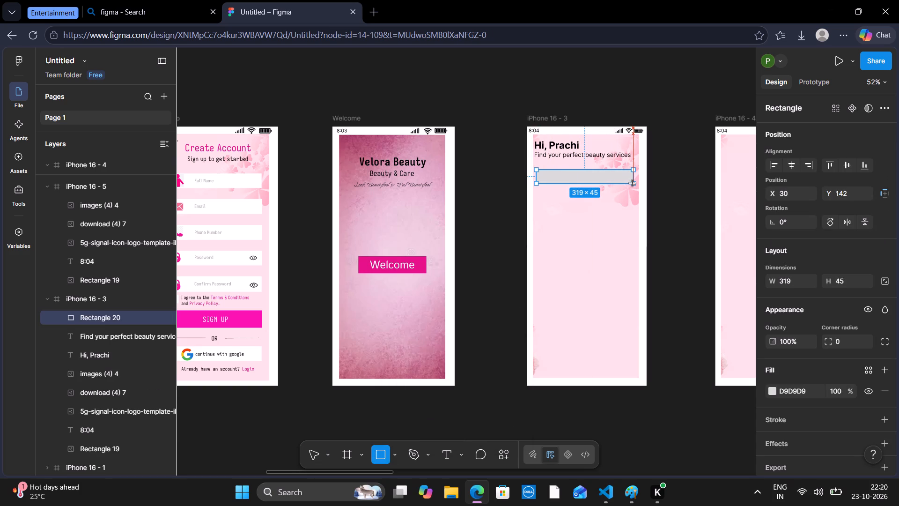
{"action": "left_click_drag", "start_coordinate": [633, 183], "coordinate": [633, 183]}
{"action": "left_click_drag", "start_coordinate": [633, 183], "coordinate": [630, 184]}
{"action": "left_click_drag", "start_coordinate": [630, 184], "coordinate": [638, 183]}
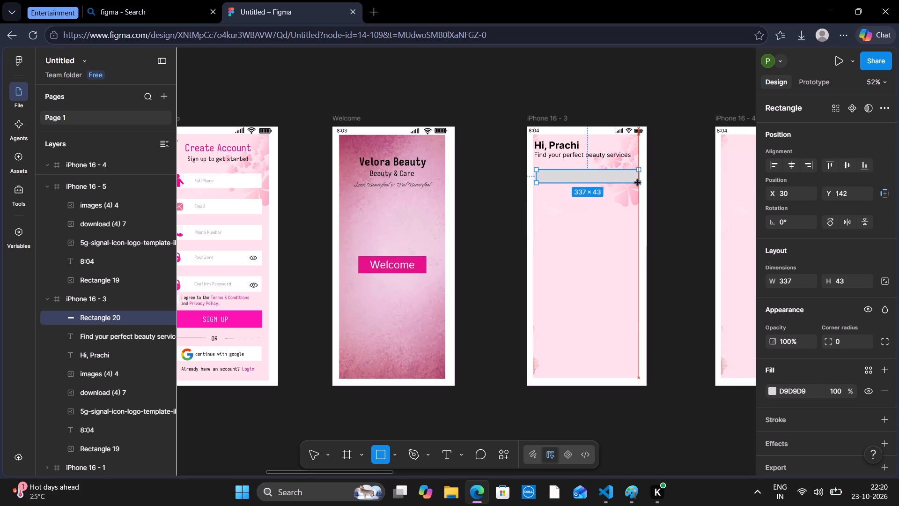
{"action": "left_click_drag", "start_coordinate": [638, 183], "coordinate": [635, 183]}
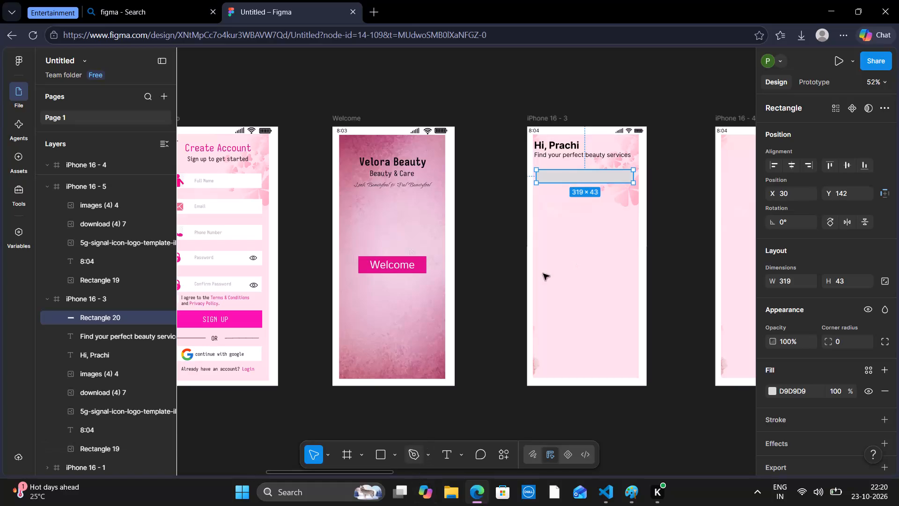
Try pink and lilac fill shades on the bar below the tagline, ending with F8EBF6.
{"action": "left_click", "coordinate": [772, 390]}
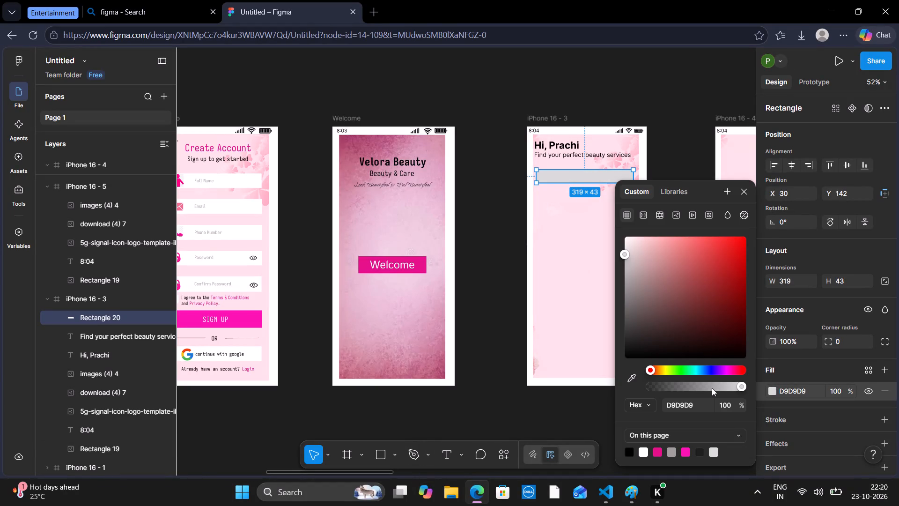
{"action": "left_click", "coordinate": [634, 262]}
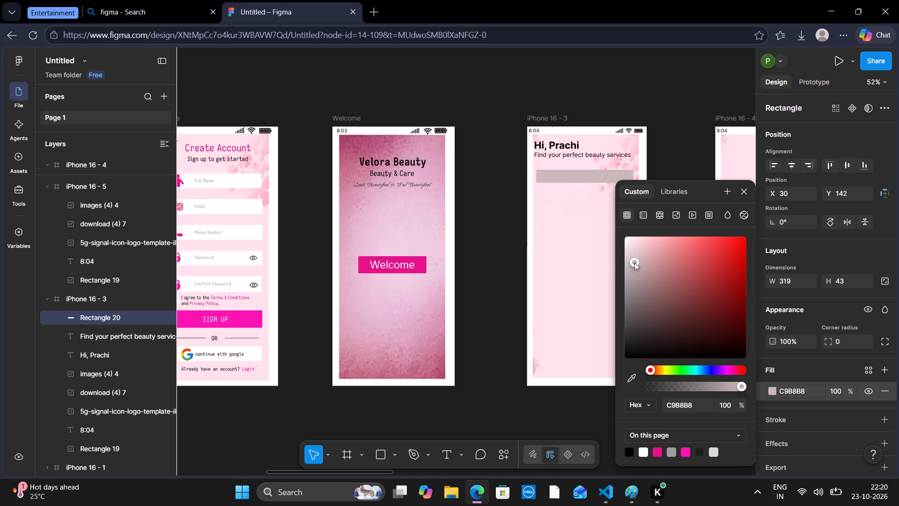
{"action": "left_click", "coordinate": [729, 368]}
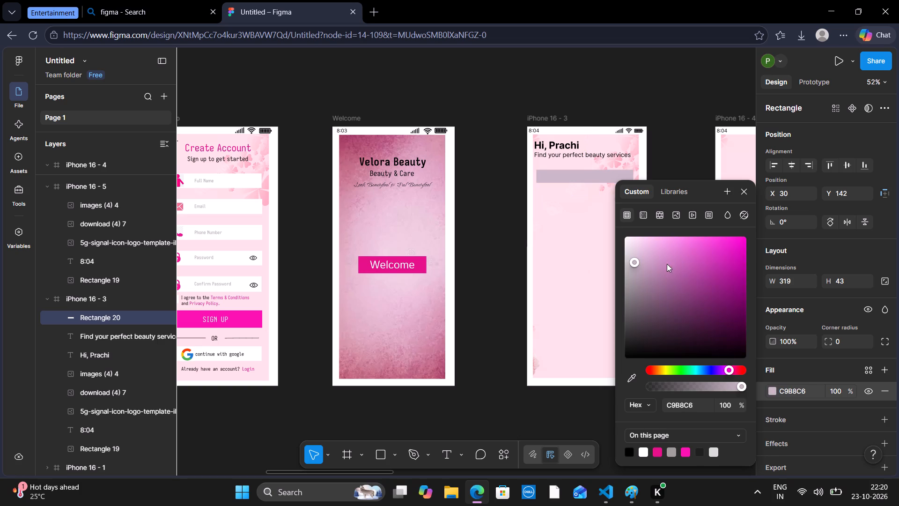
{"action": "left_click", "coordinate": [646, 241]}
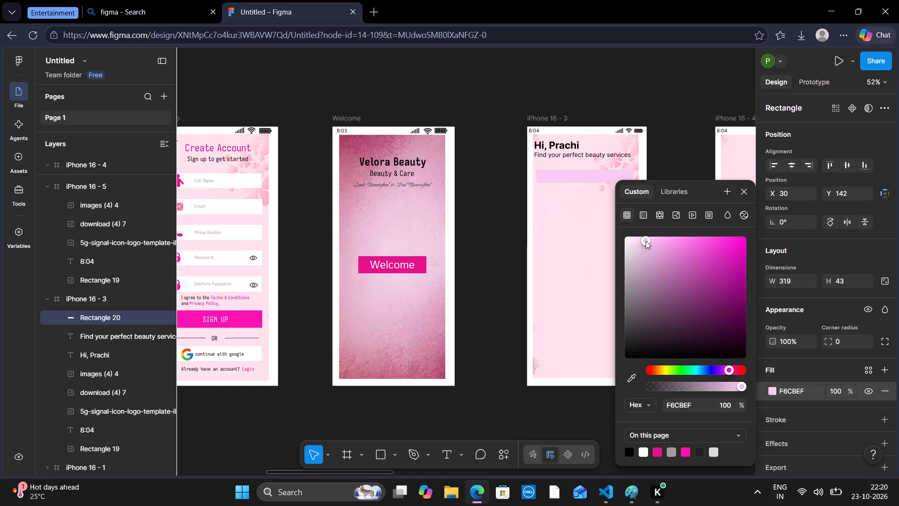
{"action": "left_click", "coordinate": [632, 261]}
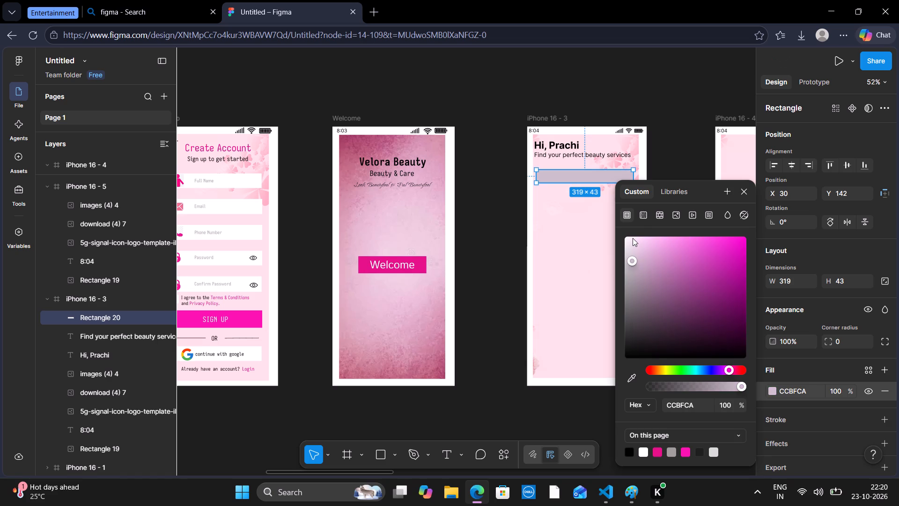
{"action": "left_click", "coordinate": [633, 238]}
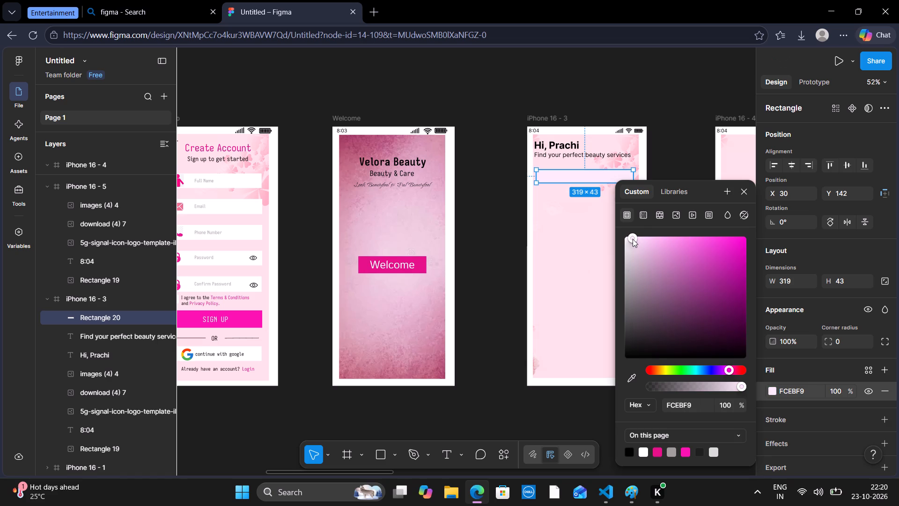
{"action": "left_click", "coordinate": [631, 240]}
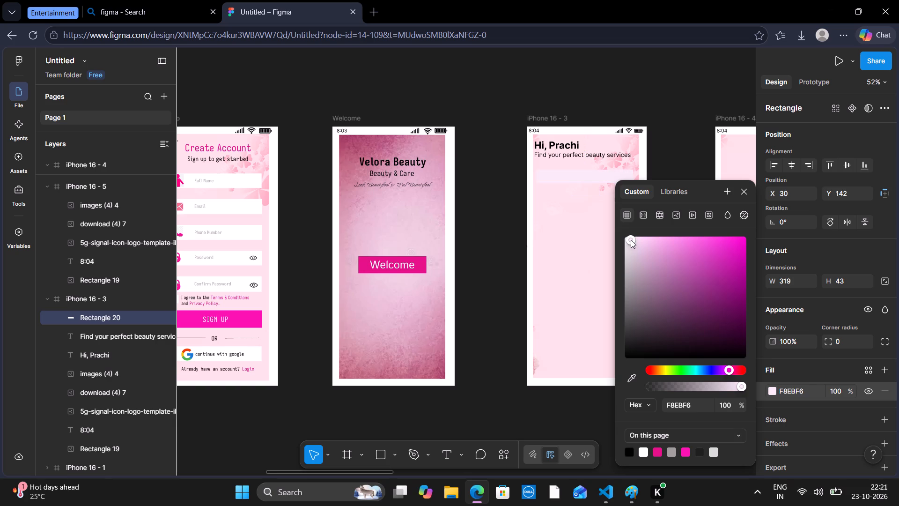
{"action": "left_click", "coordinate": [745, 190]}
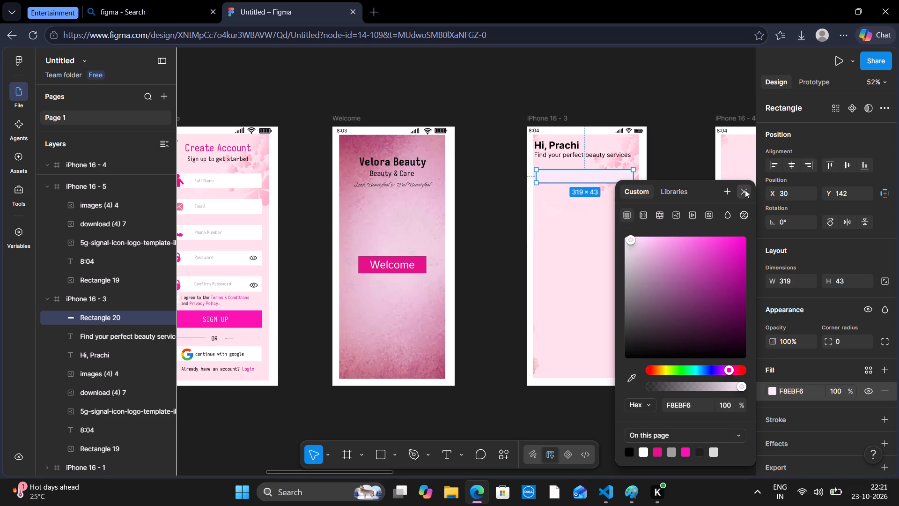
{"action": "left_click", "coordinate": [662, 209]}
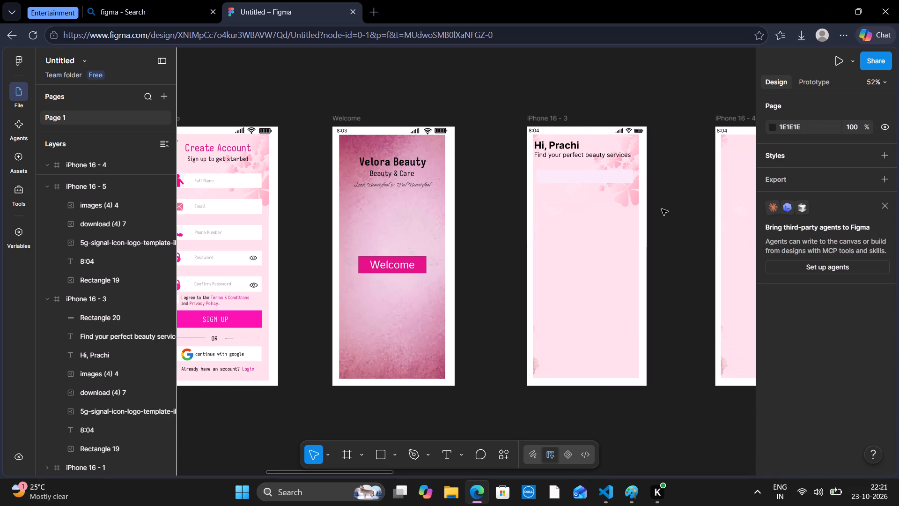
Set the fill of the bar below the tagline to white, FFFFFF.
{"action": "left_click", "coordinate": [618, 181]}
{"action": "left_click", "coordinate": [618, 181]}
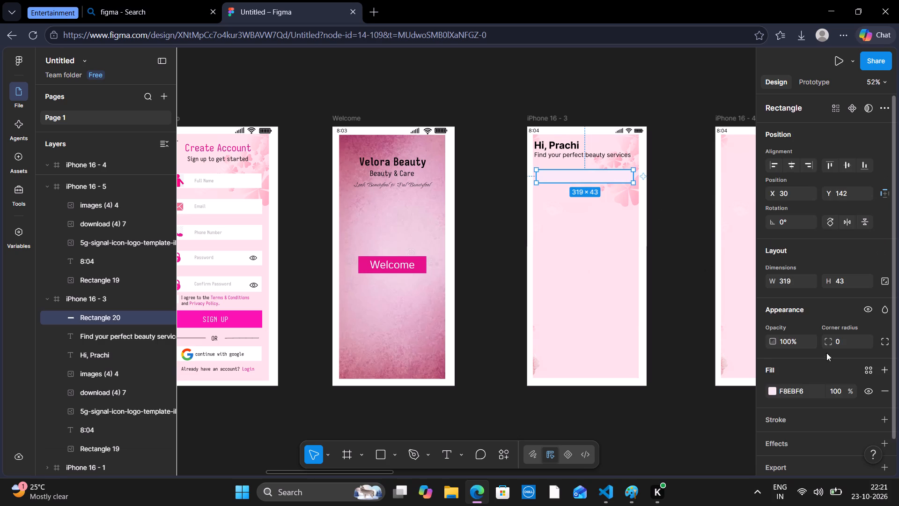
{"action": "left_click", "coordinate": [774, 393]}
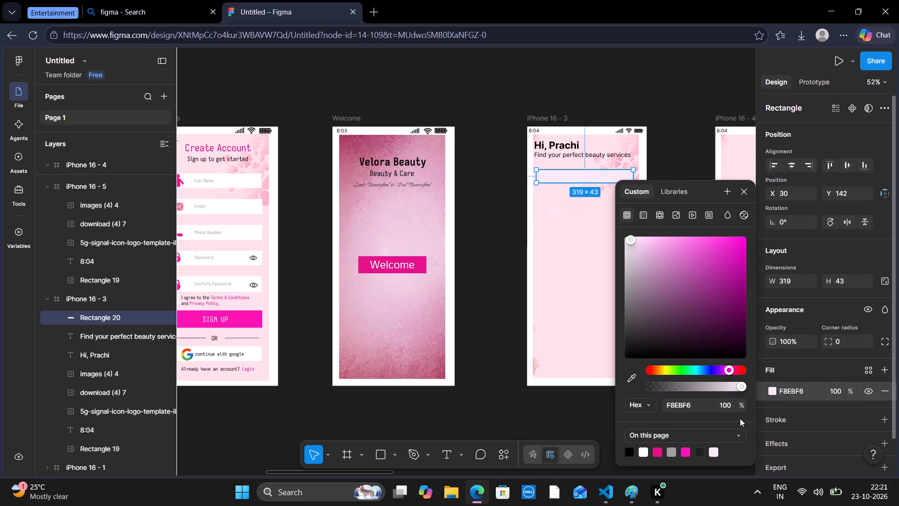
{"action": "left_click", "coordinate": [715, 450]}
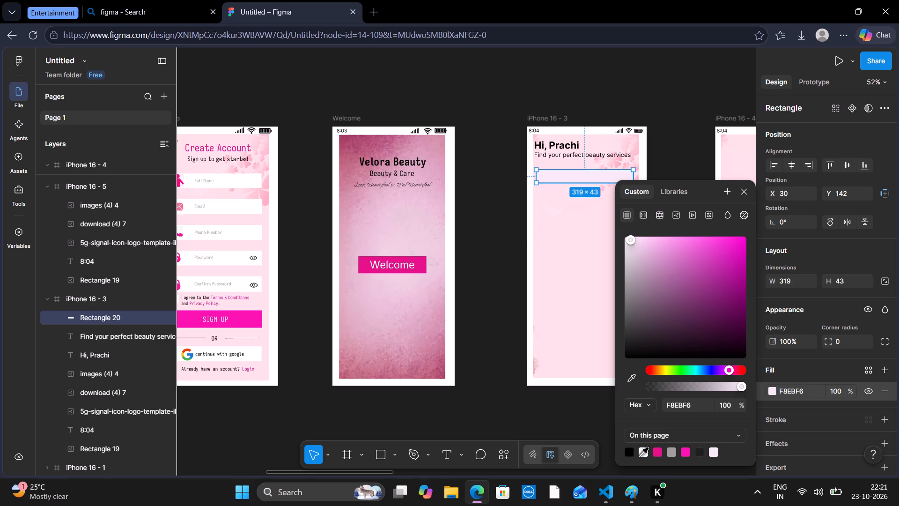
{"action": "left_click", "coordinate": [640, 456]}
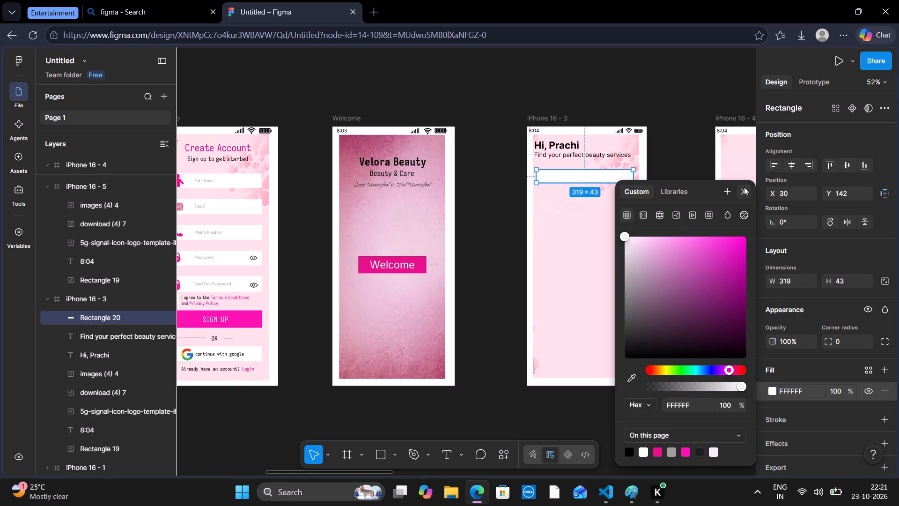
{"action": "left_click", "coordinate": [744, 187]}
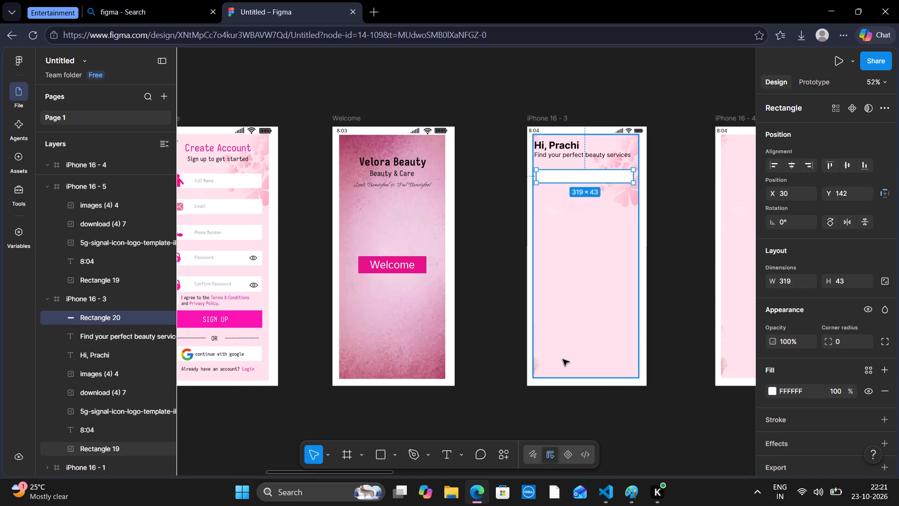
Insert the magnifying glass image on the canvas above the gap between Welcome and iPhone 16 - 3.
{"action": "left_click", "coordinate": [390, 456]}
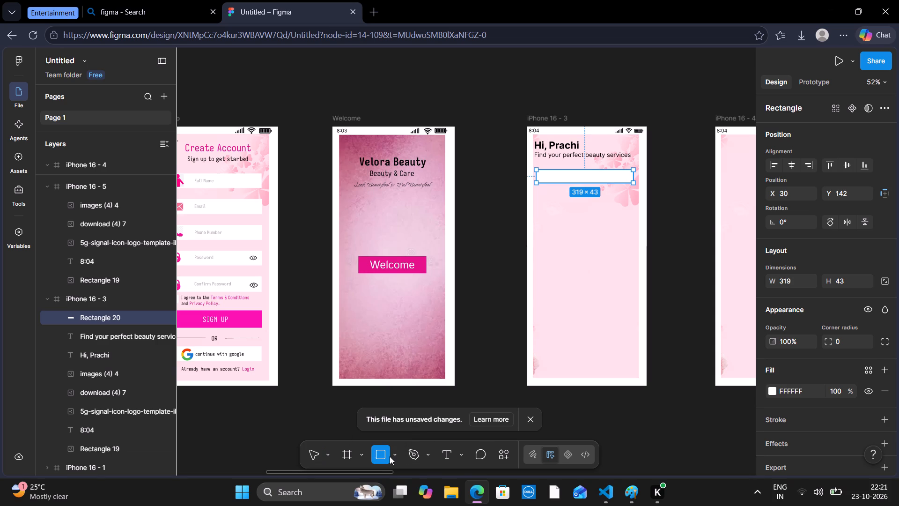
{"action": "left_click", "coordinate": [395, 454]}
{"action": "left_click", "coordinate": [454, 428]}
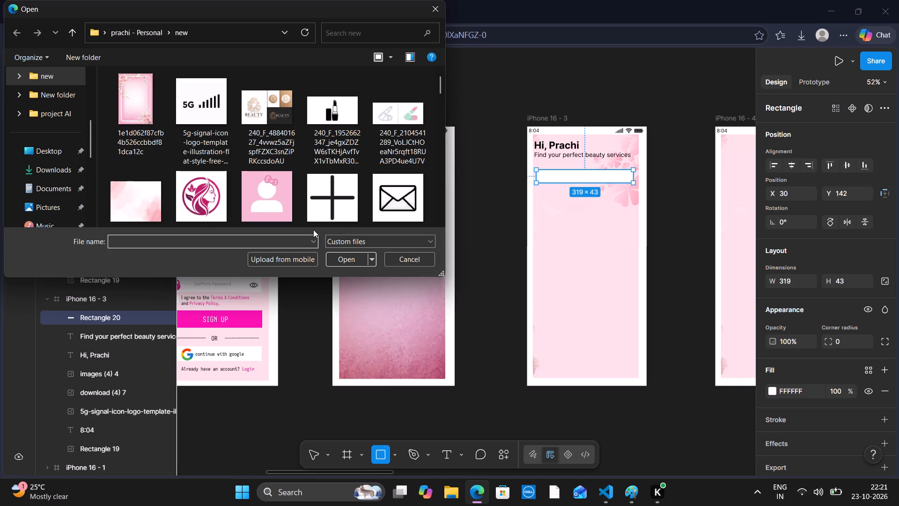
{"action": "scroll", "coordinate": [308, 227], "scroll_direction": "down", "scroll_amount": 2}
{"action": "scroll", "coordinate": [332, 172], "scroll_direction": "down", "scroll_amount": 1}
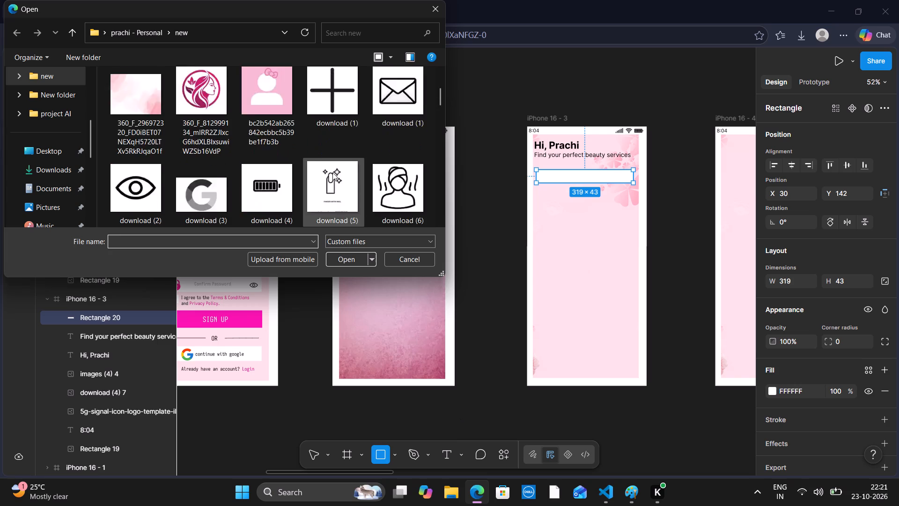
{"action": "scroll", "coordinate": [332, 172], "scroll_direction": "down", "scroll_amount": 1}
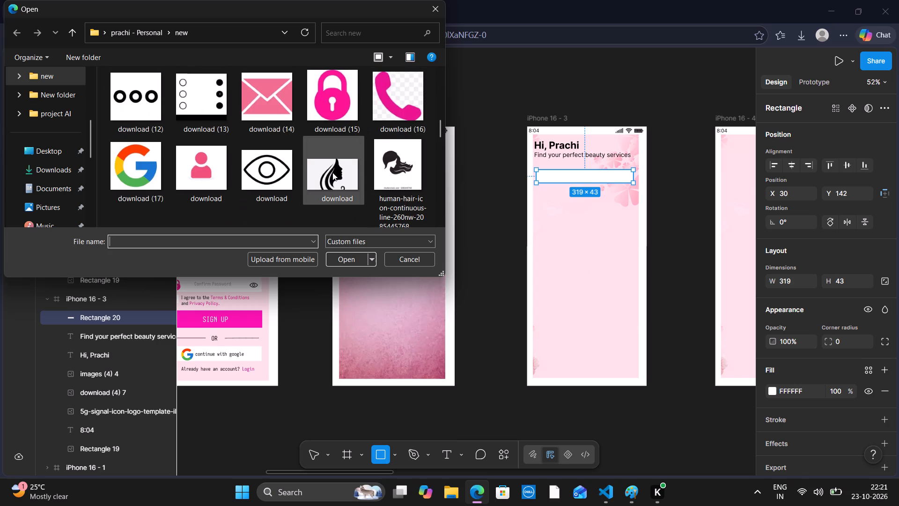
{"action": "scroll", "coordinate": [347, 134], "scroll_direction": "up", "scroll_amount": 1}
{"action": "double_click", "coordinate": [330, 153]}
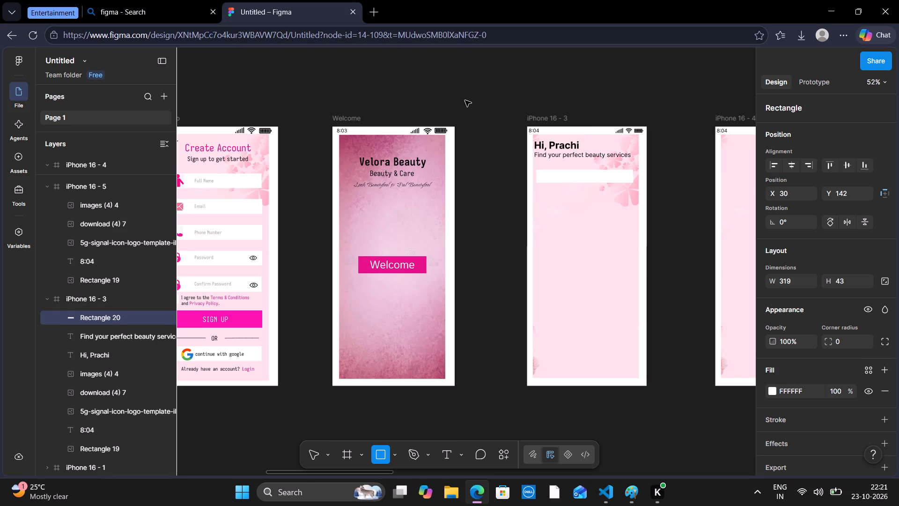
{"action": "left_click", "coordinate": [478, 101]}
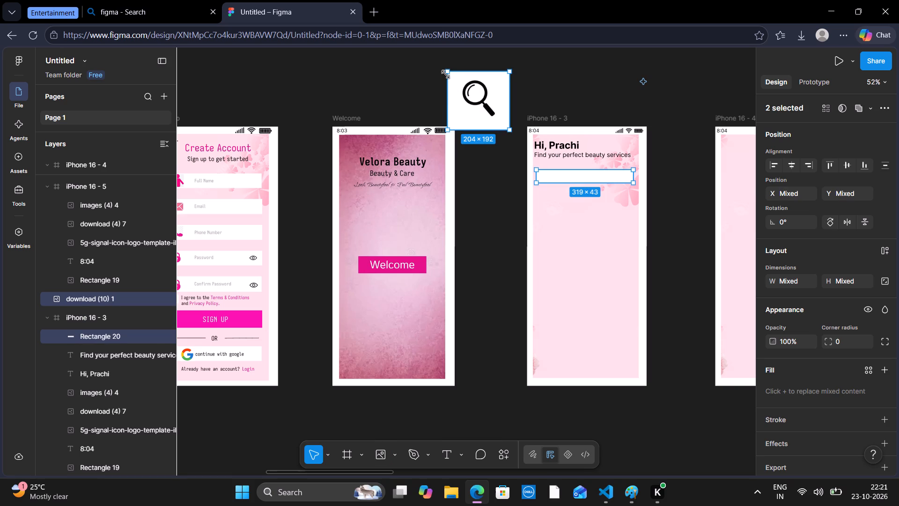
With the magnifying glass image also selected, move the white bar closer to the tagline and resize it to about 332 × 42.
{"action": "left_click_drag", "start_coordinate": [449, 72], "coordinate": [493, 119]}
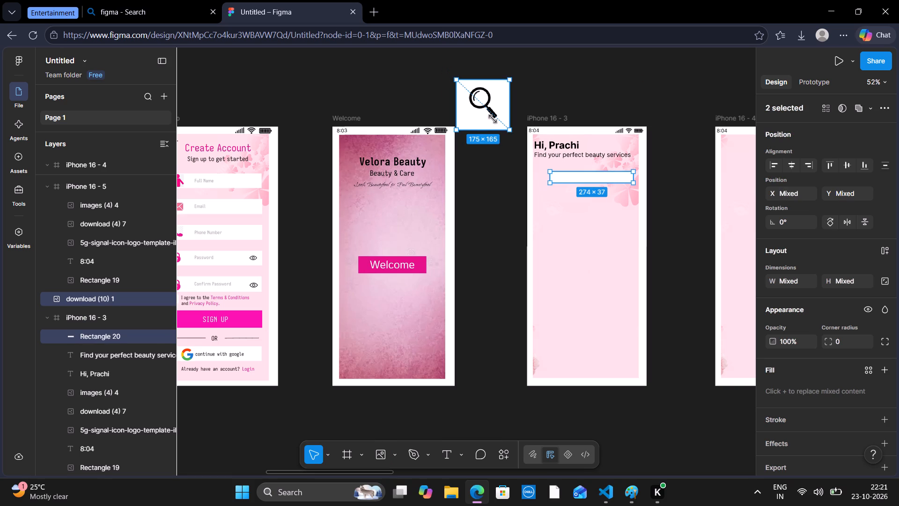
{"action": "left_click_drag", "start_coordinate": [493, 119], "coordinate": [439, 114]}
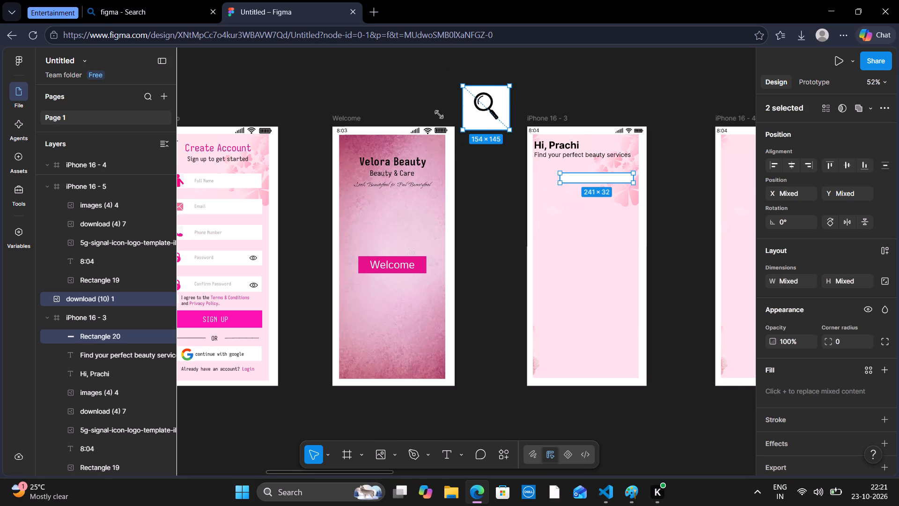
{"action": "left_click_drag", "start_coordinate": [439, 114], "coordinate": [451, 117]}
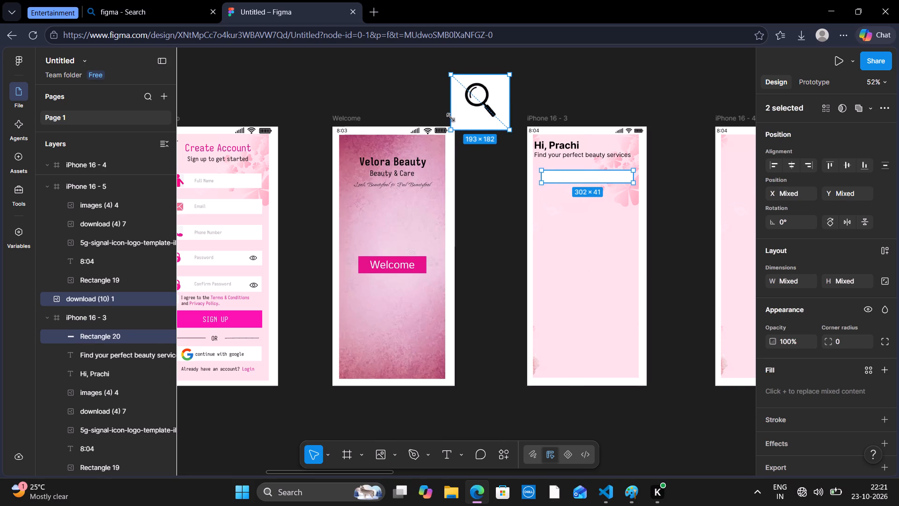
{"action": "left_click_drag", "start_coordinate": [451, 117], "coordinate": [449, 118]}
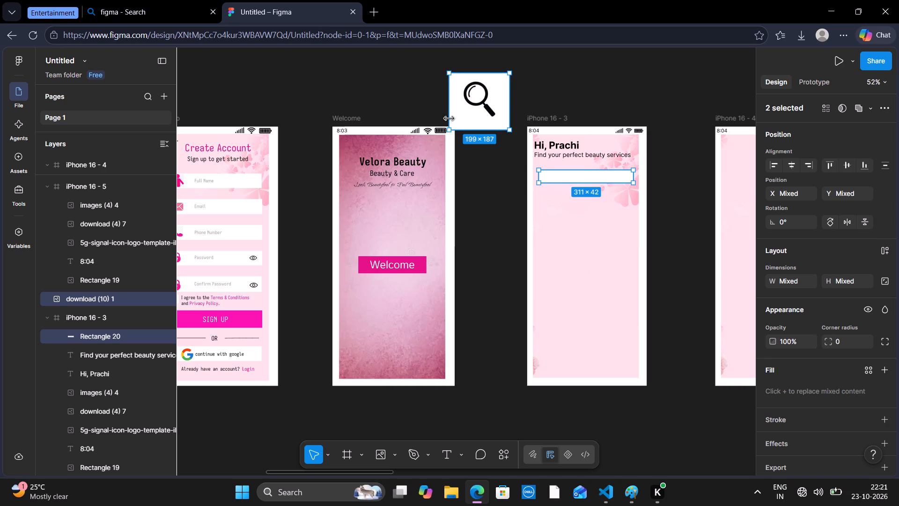
{"action": "left_click", "coordinate": [576, 174]}
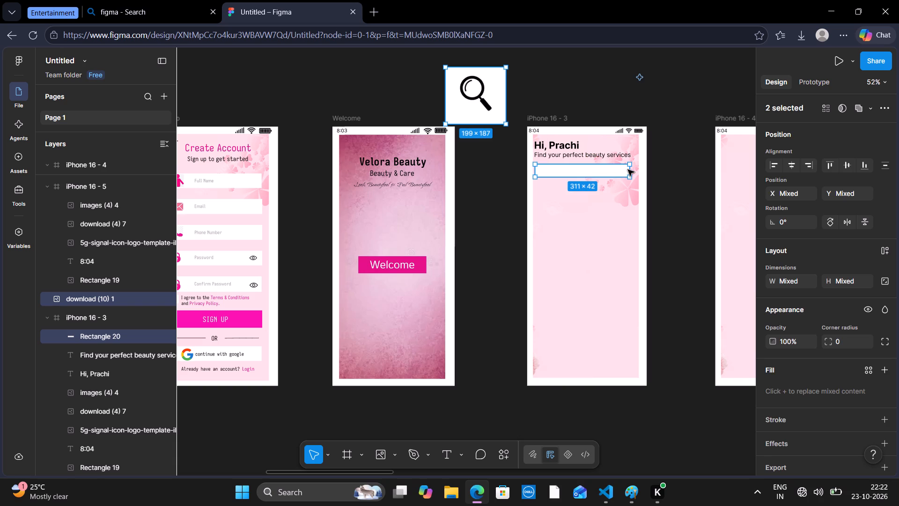
{"action": "left_click", "coordinate": [631, 171]}
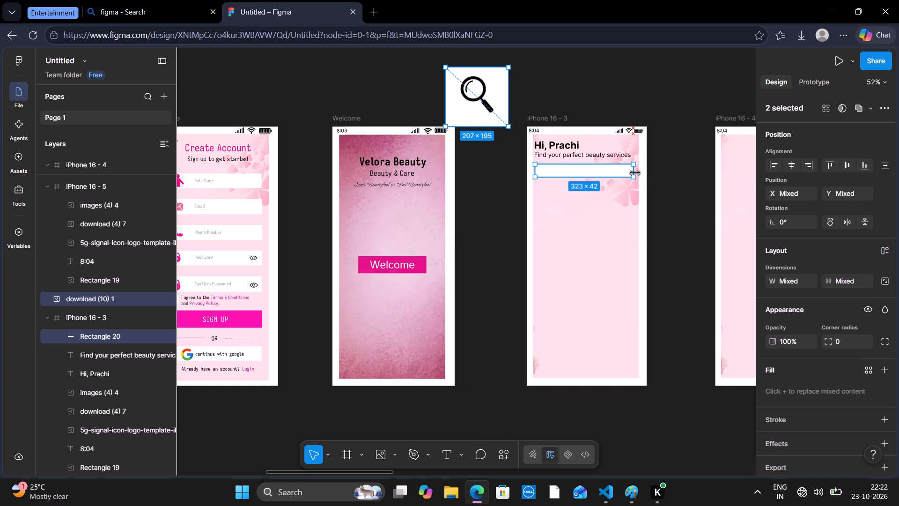
{"action": "scroll", "coordinate": [603, 205], "scroll_direction": "left", "scroll_amount": 1}
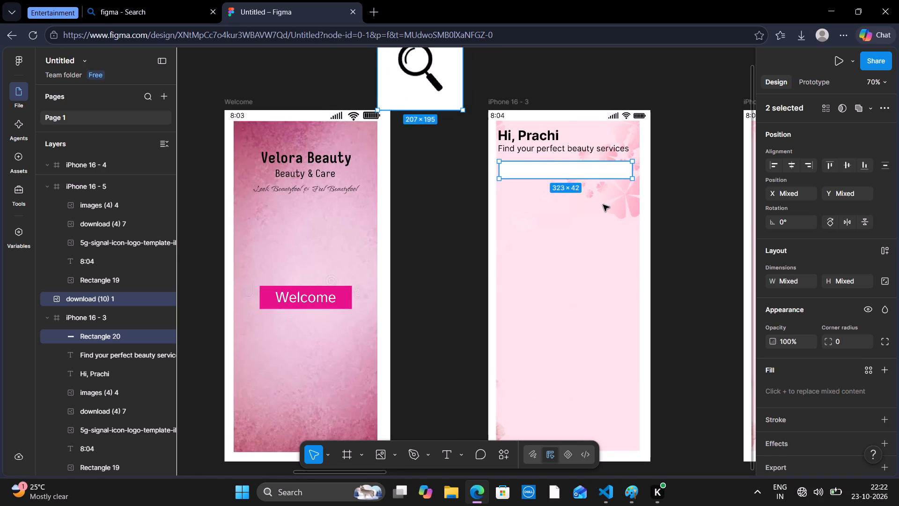
{"action": "scroll", "coordinate": [603, 205], "scroll_direction": "left", "scroll_amount": 1}
{"action": "left_click", "coordinate": [609, 181]}
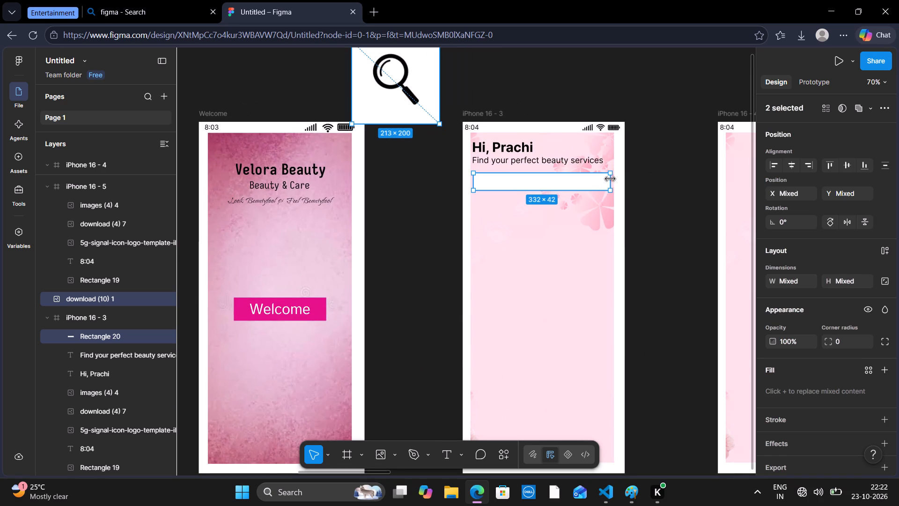
{"action": "left_click", "coordinate": [610, 179]}
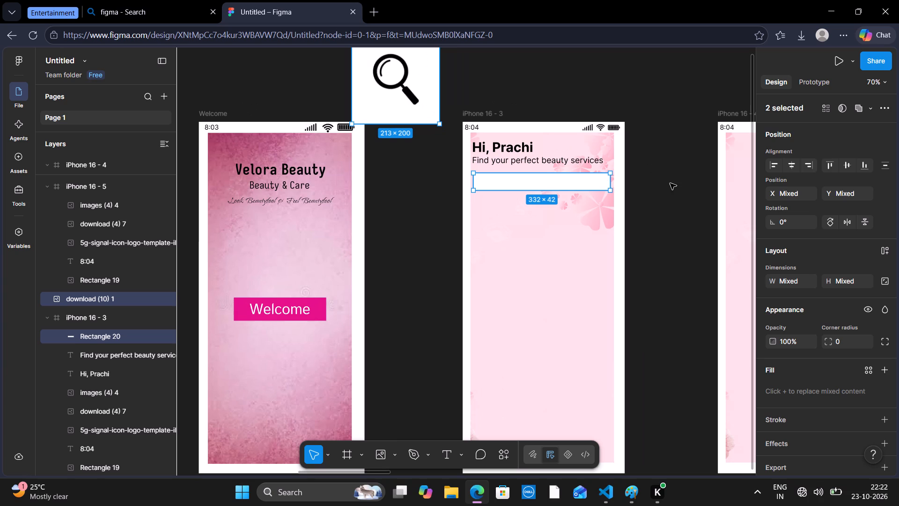
{"action": "left_click", "coordinate": [670, 183]}
Shrink the magnifying glass image on its own to about 51 × 48.
{"action": "scroll", "coordinate": [670, 183], "scroll_direction": "up", "scroll_amount": 2}
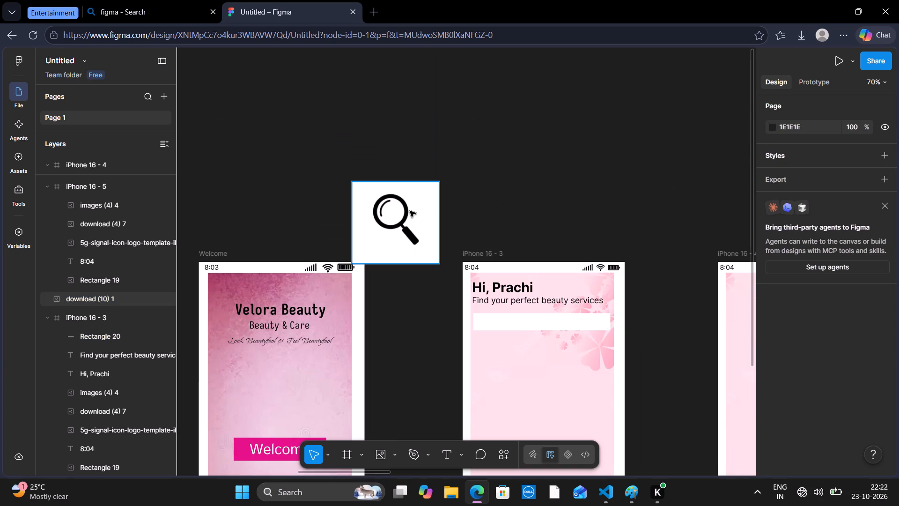
{"action": "left_click", "coordinate": [410, 211]}
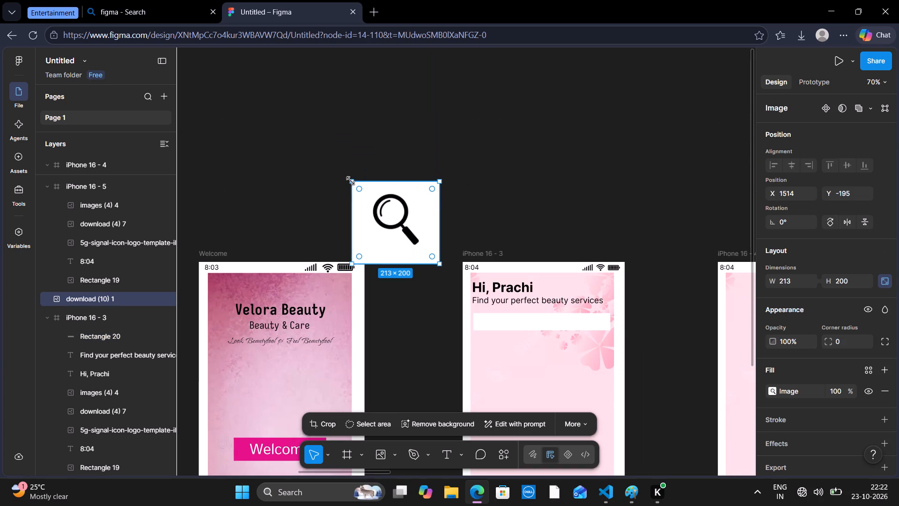
{"action": "left_click_drag", "start_coordinate": [351, 180], "coordinate": [409, 235]}
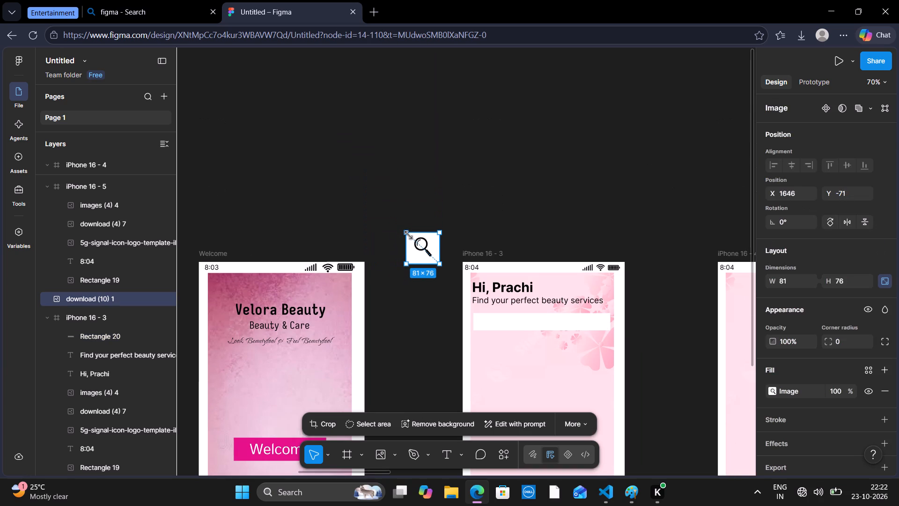
{"action": "left_click_drag", "start_coordinate": [409, 235], "coordinate": [419, 244]}
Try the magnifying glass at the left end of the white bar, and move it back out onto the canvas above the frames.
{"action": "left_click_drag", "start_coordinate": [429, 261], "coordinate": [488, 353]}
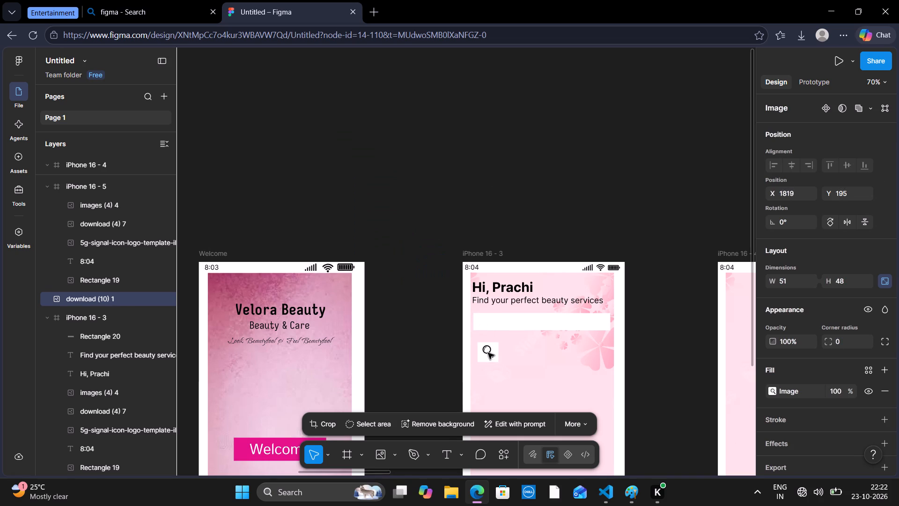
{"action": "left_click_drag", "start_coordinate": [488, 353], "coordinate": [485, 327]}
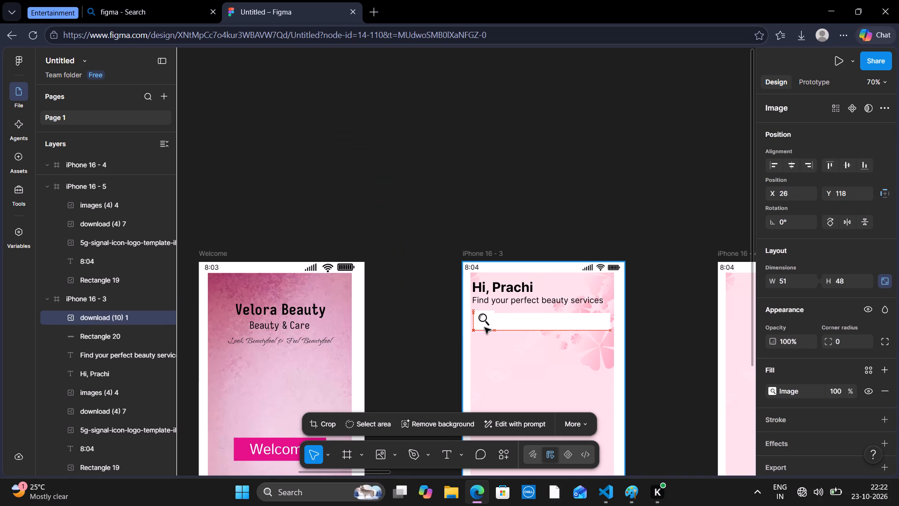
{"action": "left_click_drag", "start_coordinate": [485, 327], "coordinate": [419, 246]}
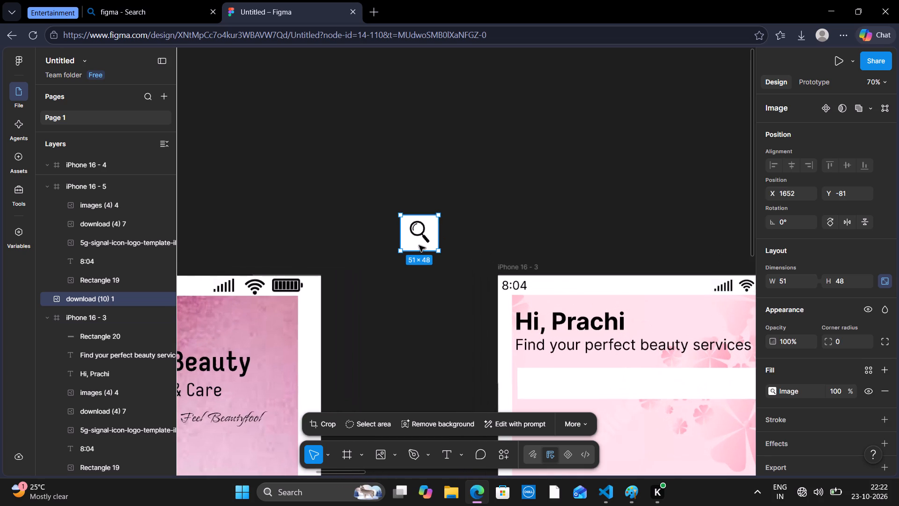
Crop the magnifying glass image on all four sides to about 41 × 35.
{"action": "left_click", "coordinate": [419, 246]}
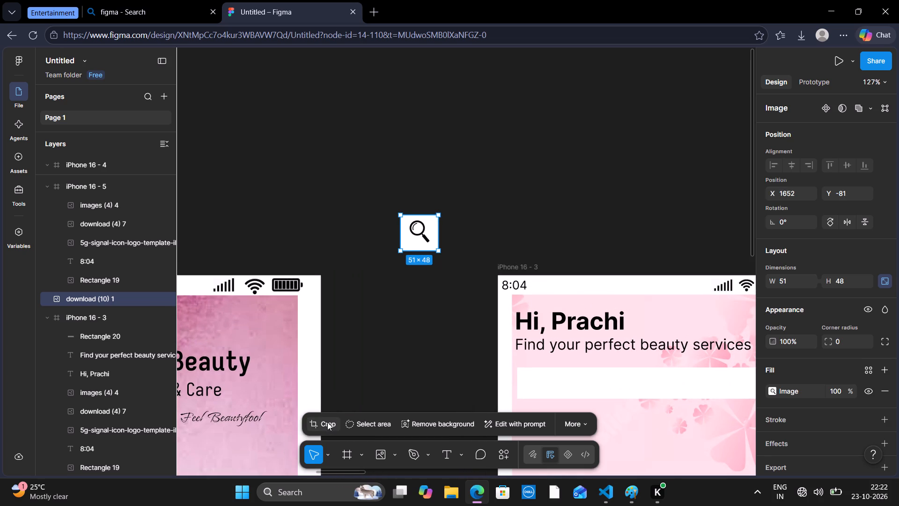
{"action": "left_click", "coordinate": [327, 422]}
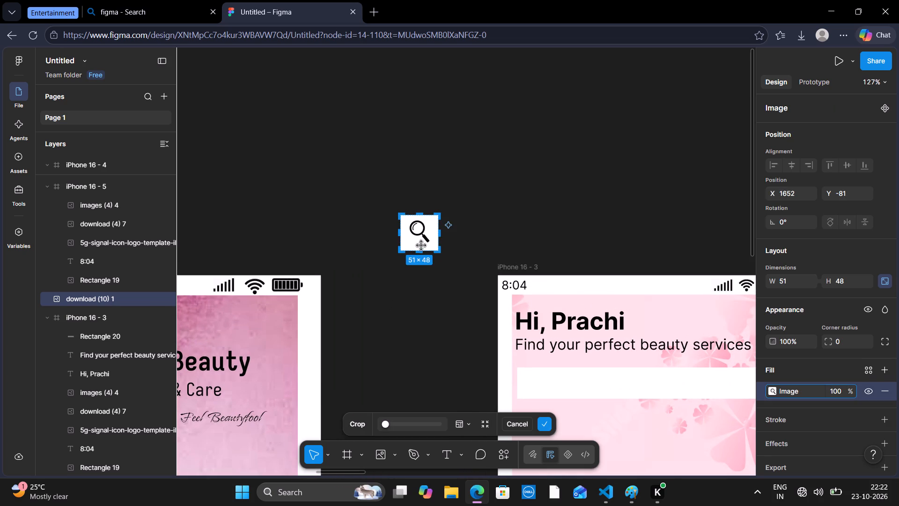
{"action": "left_click", "coordinate": [421, 249]}
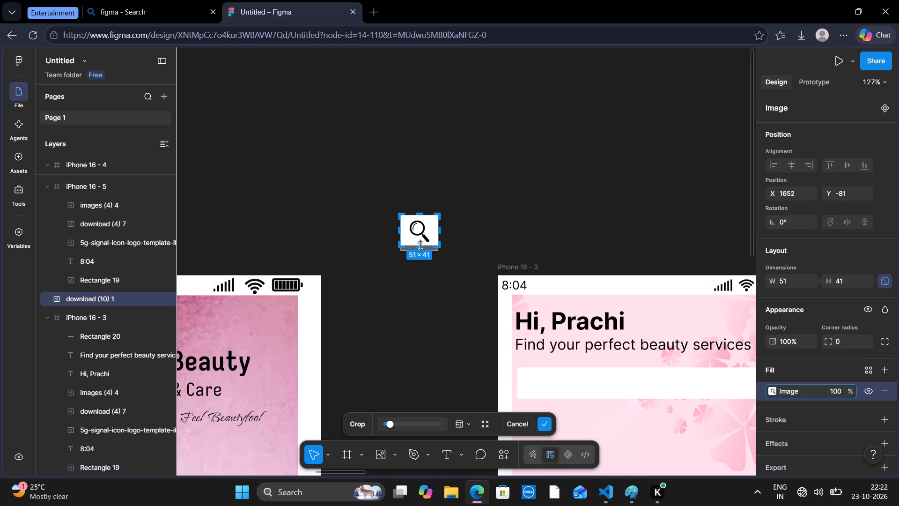
{"action": "left_click", "coordinate": [421, 217]}
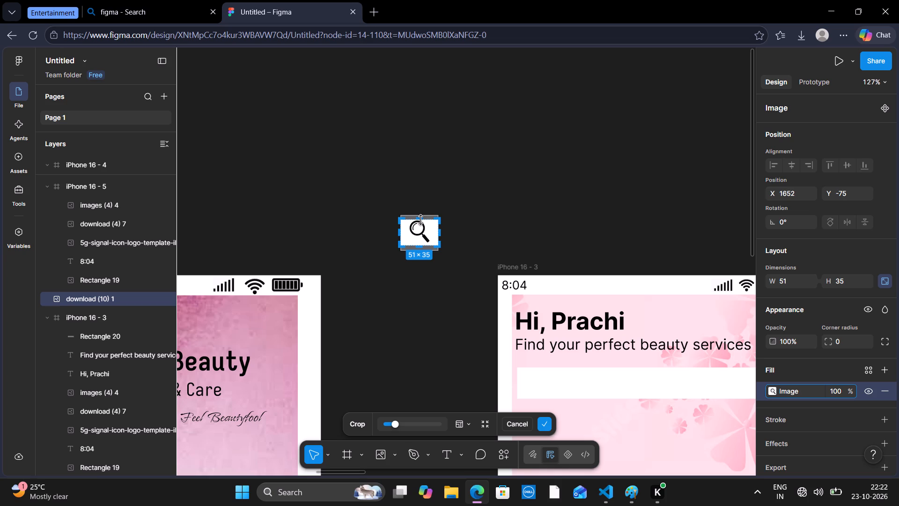
{"action": "left_click", "coordinate": [421, 220]}
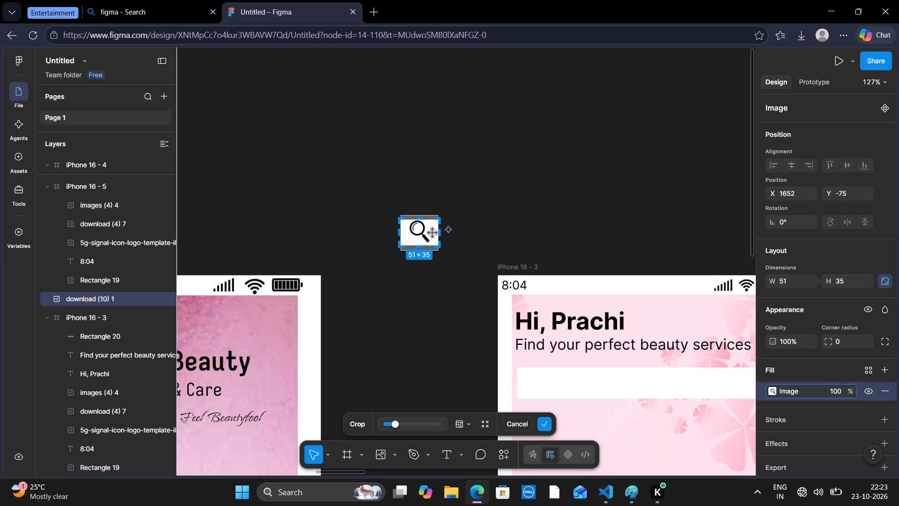
{"action": "left_click", "coordinate": [438, 232]}
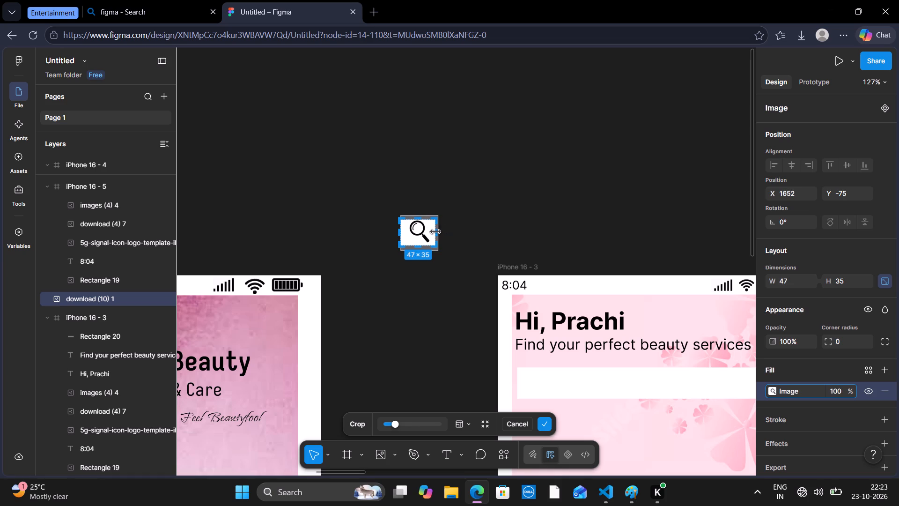
{"action": "left_click", "coordinate": [435, 232]}
{"action": "left_click_drag", "start_coordinate": [400, 236], "coordinate": [402, 236]}
{"action": "left_click_drag", "start_coordinate": [402, 236], "coordinate": [405, 236]}
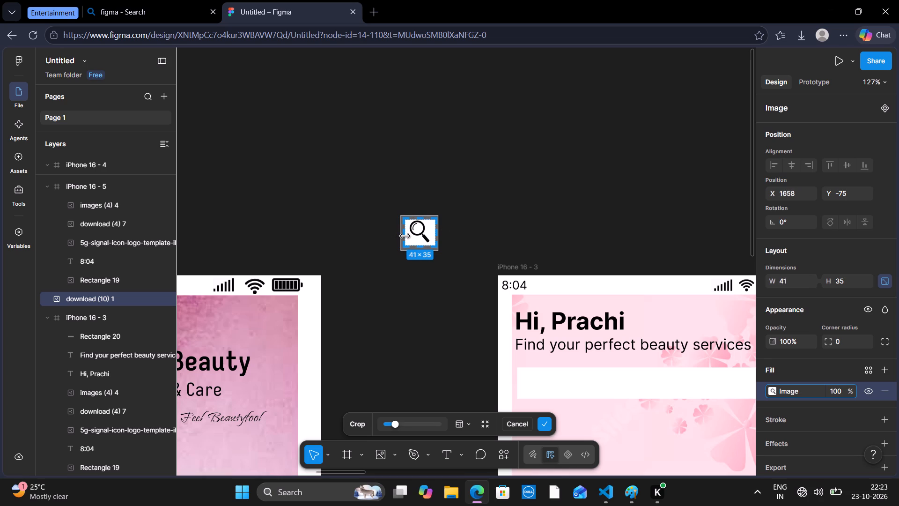
{"action": "left_click", "coordinate": [542, 424]}
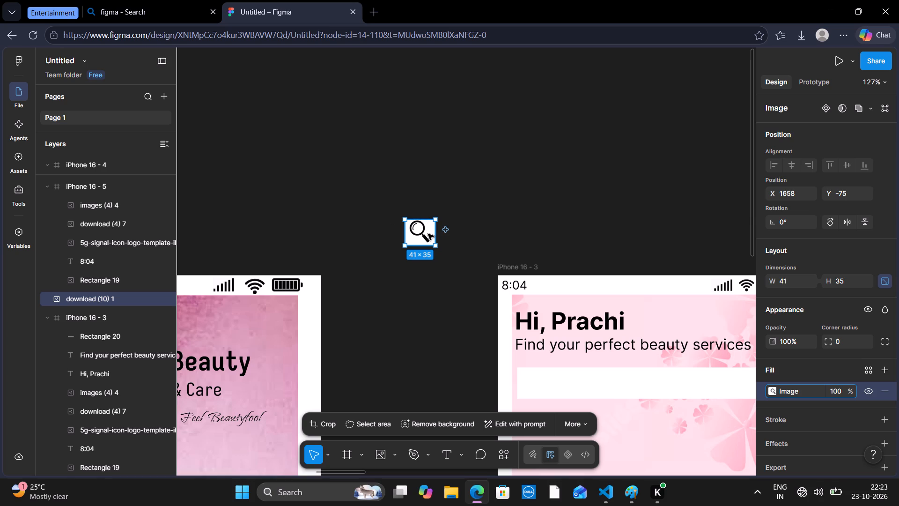
Place the cropped magnifying glass inside the left end of the white bar on iPhone 16 - 3.
{"action": "left_click_drag", "start_coordinate": [428, 233], "coordinate": [550, 387]}
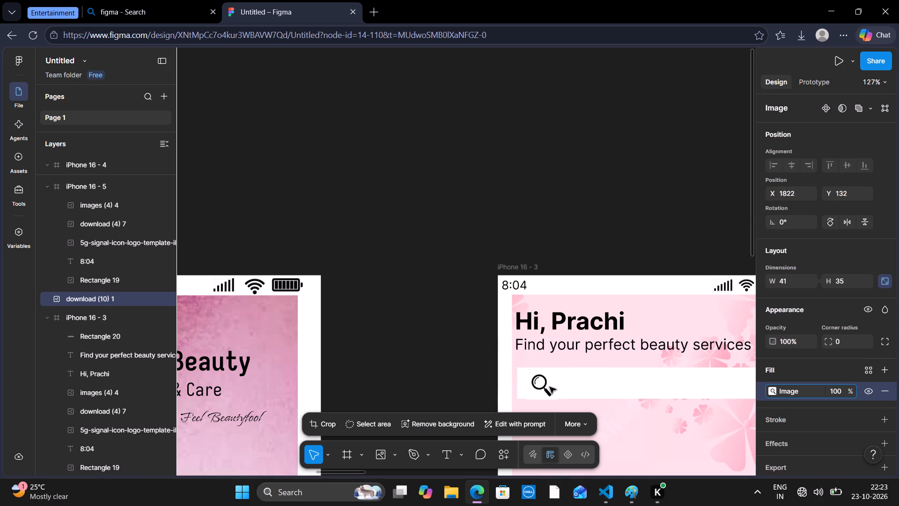
{"action": "left_click_drag", "start_coordinate": [550, 387], "coordinate": [545, 385]}
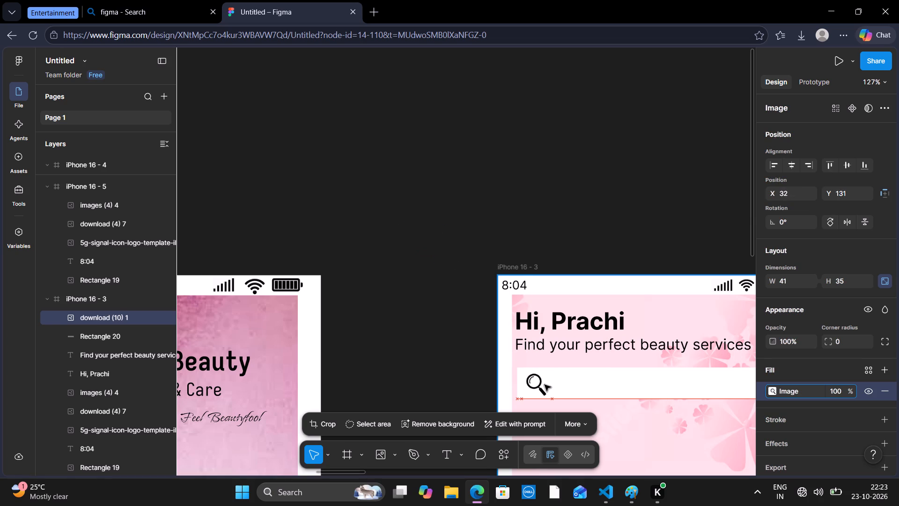
{"action": "left_click_drag", "start_coordinate": [545, 385], "coordinate": [543, 385]}
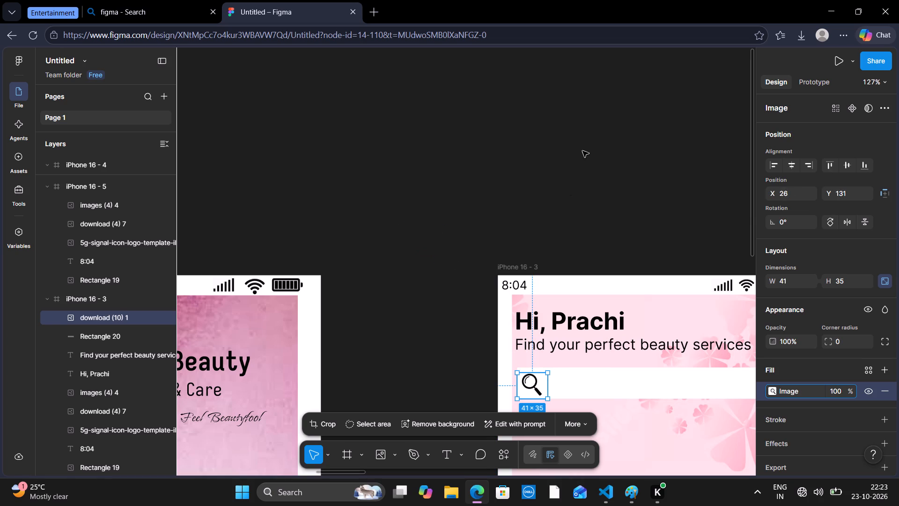
{"action": "left_click", "coordinate": [582, 151]}
Start a text layer beside the magnifying glass in the white bar, with font size 20 and grey fill A19D9D.
{"action": "scroll", "coordinate": [582, 151], "scroll_direction": "left", "scroll_amount": 4}
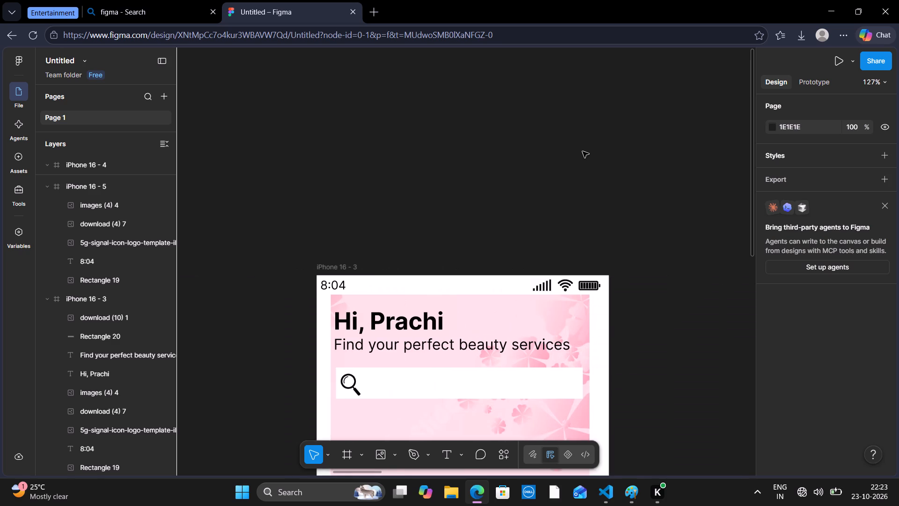
{"action": "scroll", "coordinate": [582, 151], "scroll_direction": "down", "scroll_amount": 1}
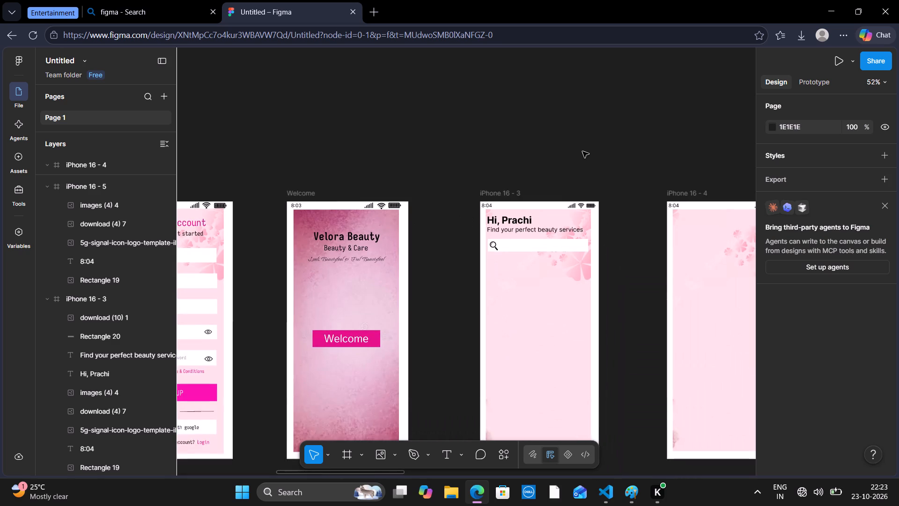
{"action": "scroll", "coordinate": [582, 151], "scroll_direction": "down", "scroll_amount": 1}
{"action": "left_click", "coordinate": [449, 457]}
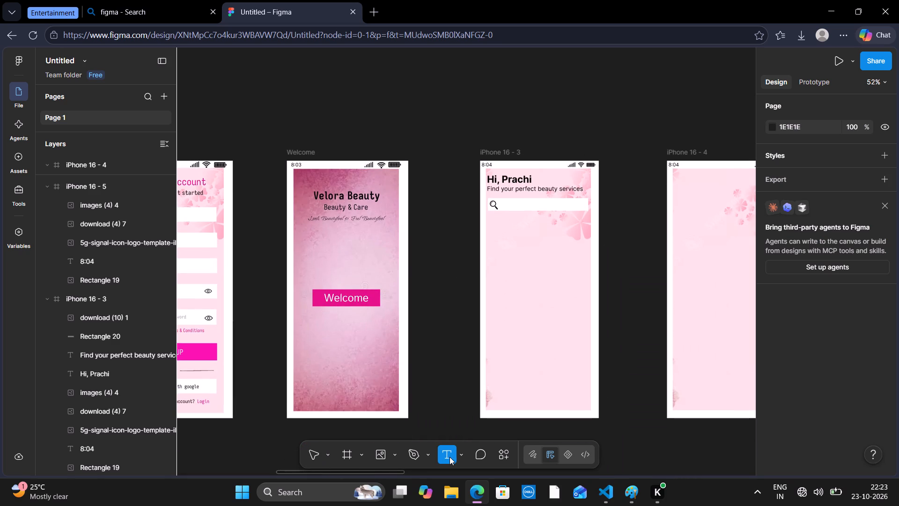
{"action": "left_click", "coordinate": [506, 204]}
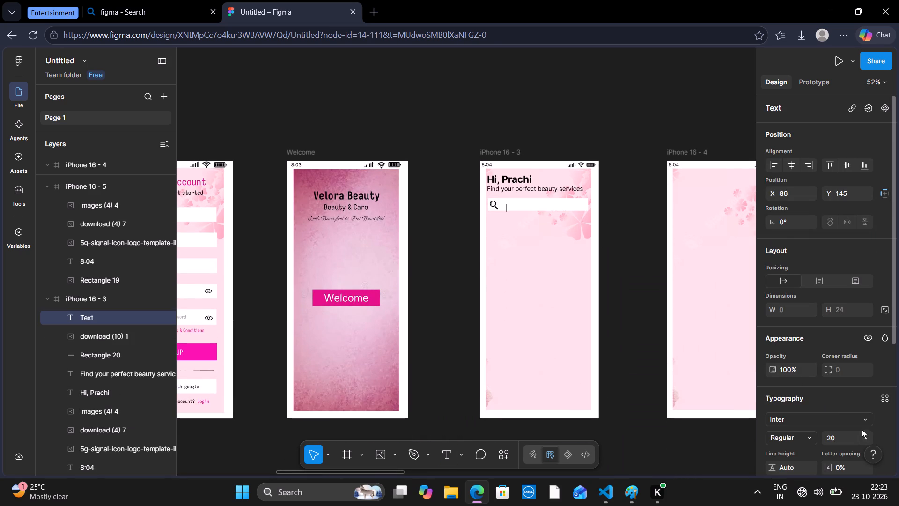
{"action": "left_click", "coordinate": [867, 433]}
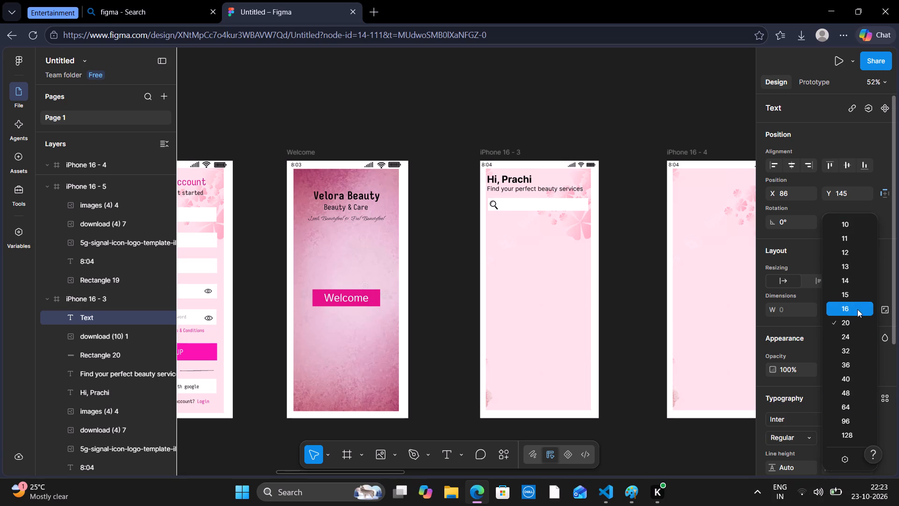
{"action": "left_click", "coordinate": [858, 324]}
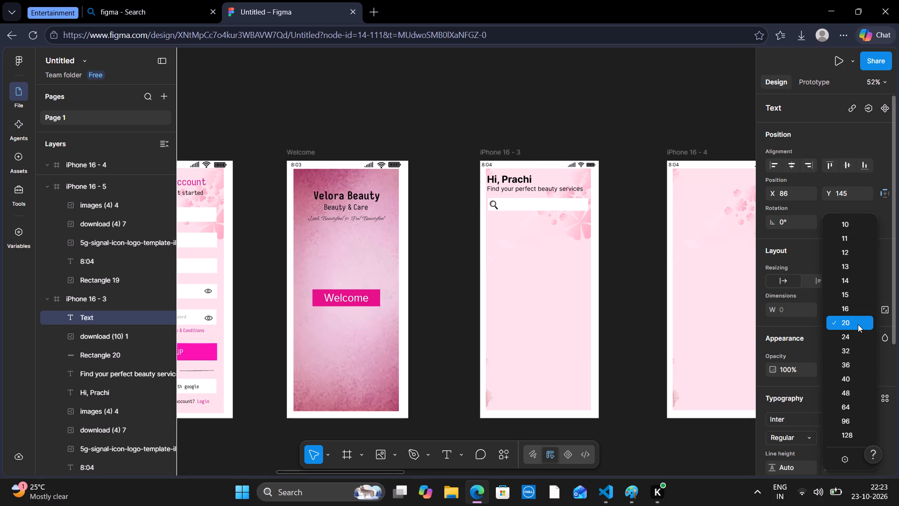
{"action": "left_click", "coordinate": [858, 324]}
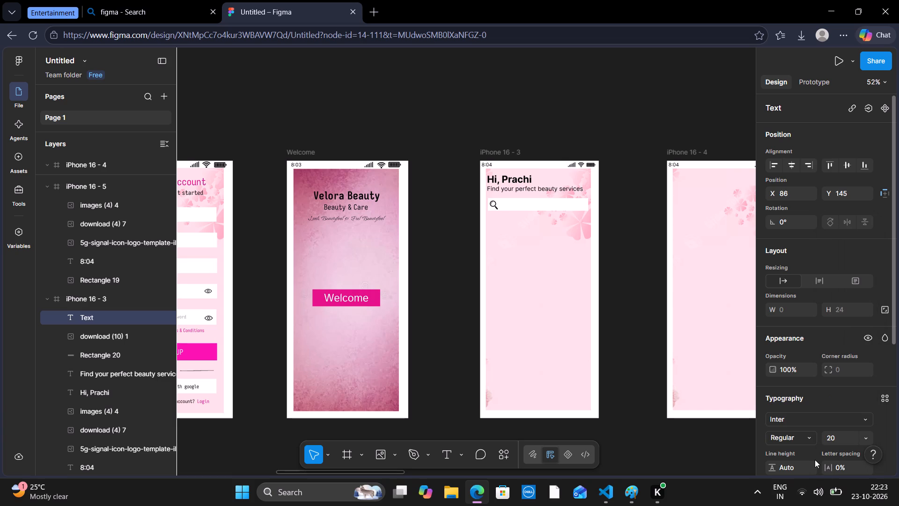
{"action": "scroll", "coordinate": [829, 408], "scroll_direction": "down", "scroll_amount": 2}
{"action": "left_click", "coordinate": [777, 405]}
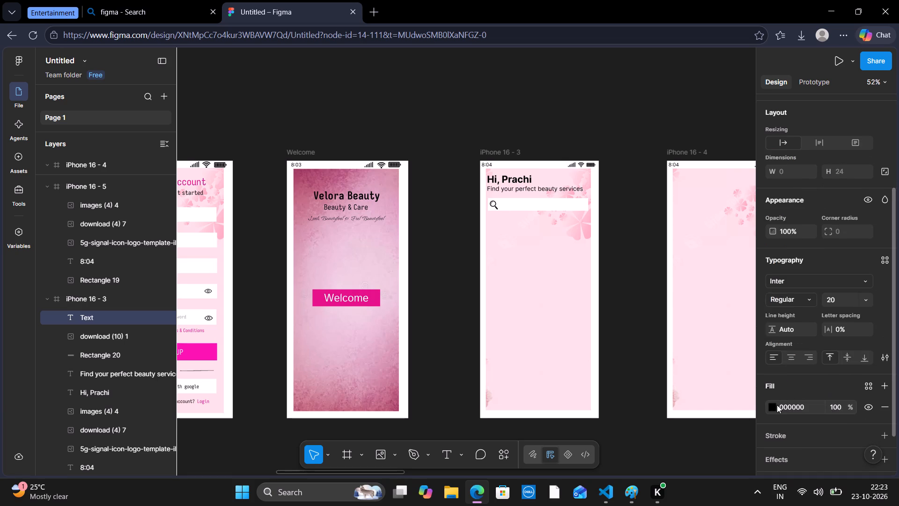
{"action": "left_click", "coordinate": [777, 405]}
{"action": "left_click", "coordinate": [774, 405]}
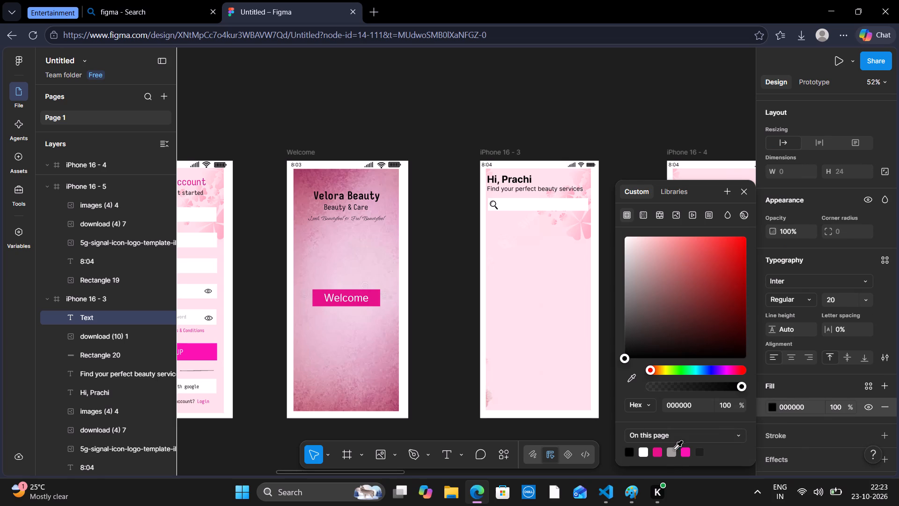
{"action": "left_click", "coordinate": [674, 448]}
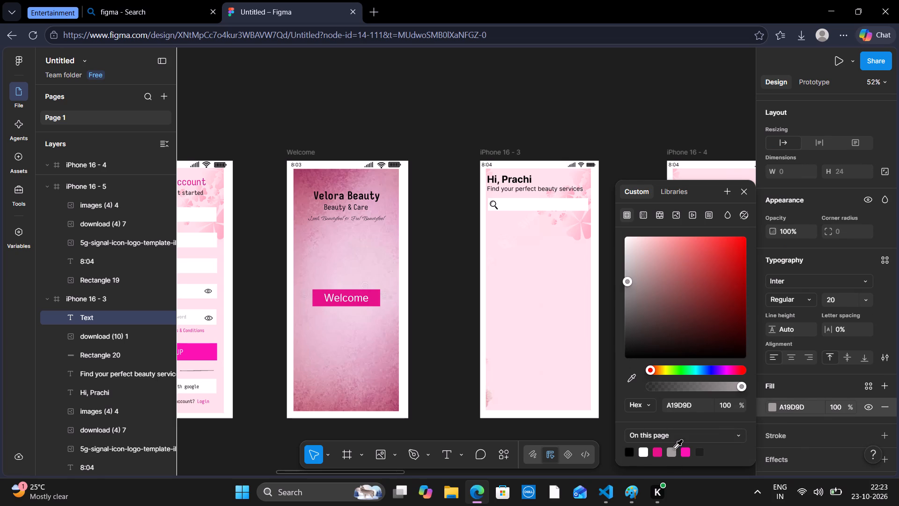
{"action": "double_click", "coordinate": [674, 448]}
{"action": "left_click", "coordinate": [671, 449]}
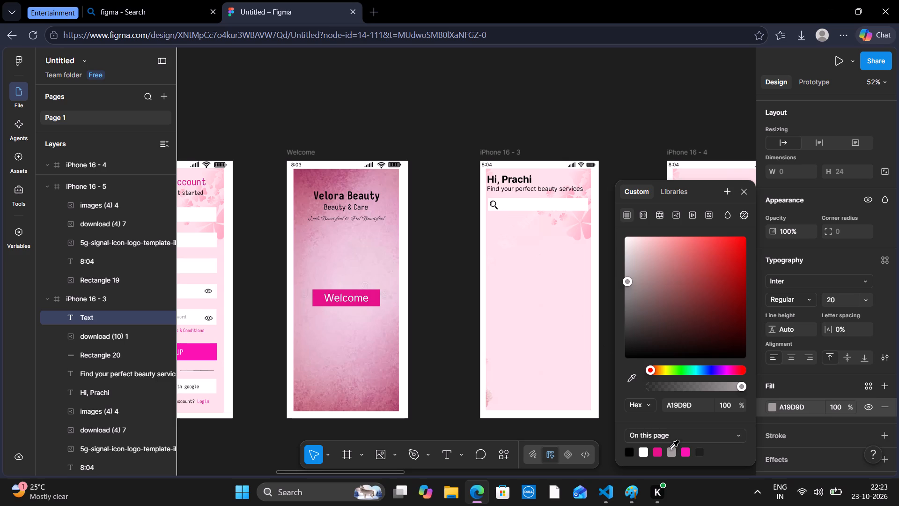
{"action": "double_click", "coordinate": [671, 449]}
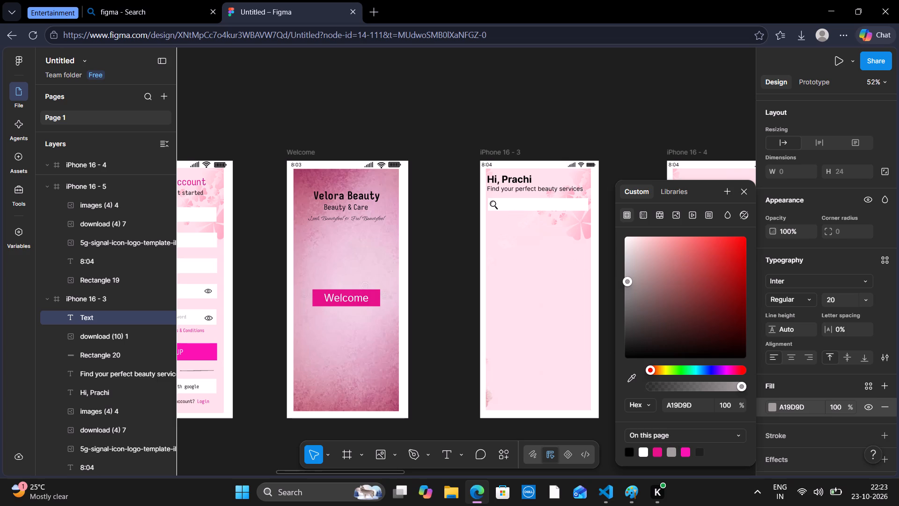
Enter "Seach saloons or services" as the search bar's placeholder text.
{"action": "left_click", "coordinate": [504, 202]}
{"action": "type", "text": "Ser"}
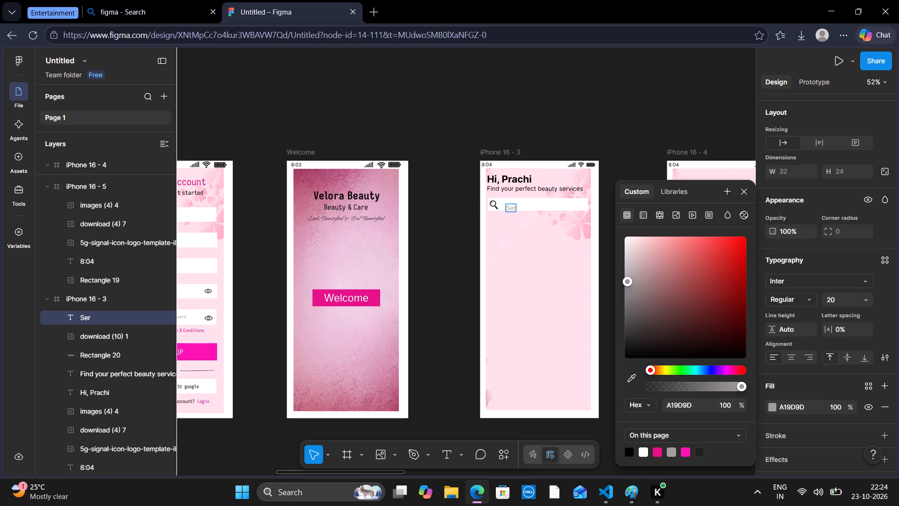
{"action": "key", "text": "BackSpace"}
{"action": "key", "text": "a"}
{"action": "type", "text": "ch"}
{"action": "key", "text": "space"}
{"action": "type", "text": "salo"}
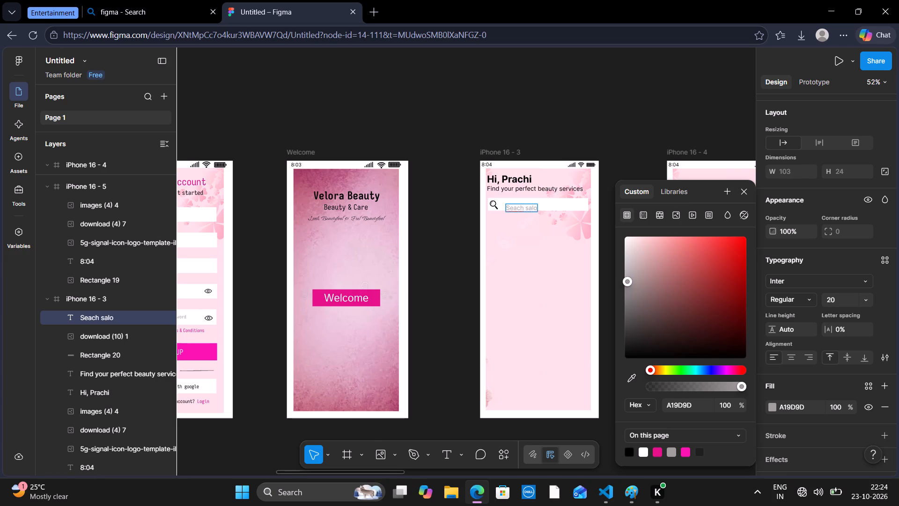
{"action": "type", "text": "on"}
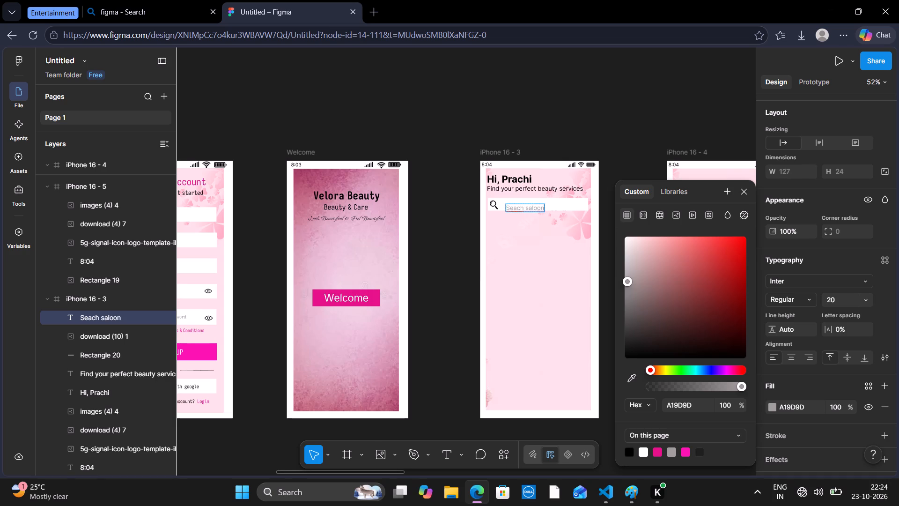
{"action": "type", "text": "s or"}
{"action": "key", "text": "space"}
{"action": "type", "text": "services"}
{"action": "left_click", "coordinate": [604, 222]}
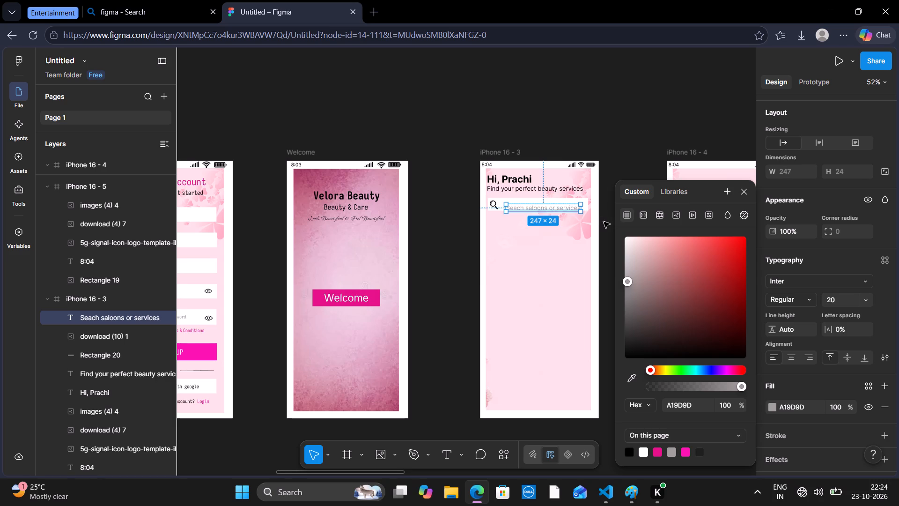
Move the placeholder text up and slightly left so it sits inside the white bar next to the magnifying glass.
{"action": "left_click_drag", "start_coordinate": [552, 210], "coordinate": [549, 205]}
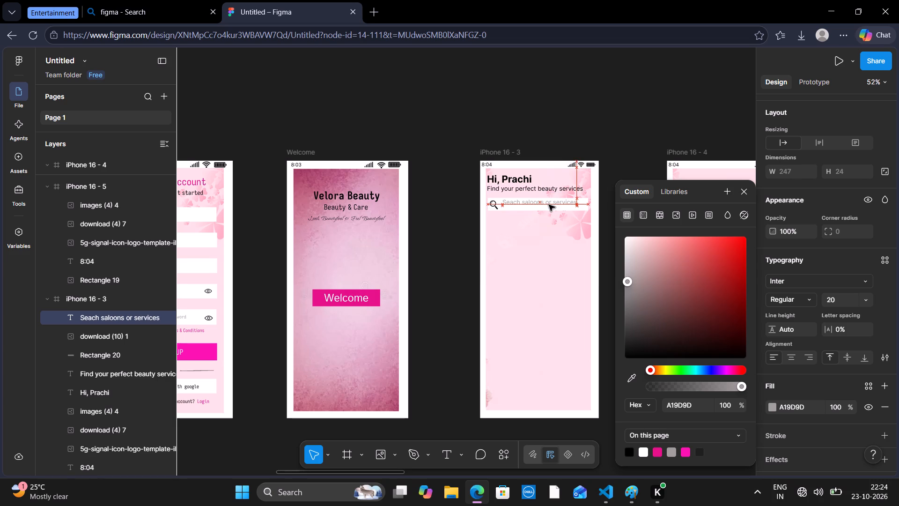
{"action": "left_click_drag", "start_coordinate": [549, 205], "coordinate": [548, 207]}
{"action": "left_click", "coordinate": [684, 131]}
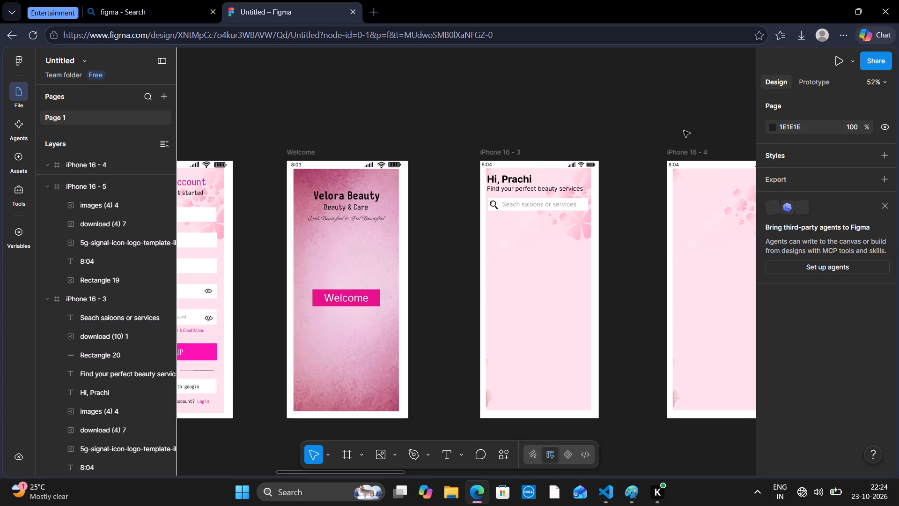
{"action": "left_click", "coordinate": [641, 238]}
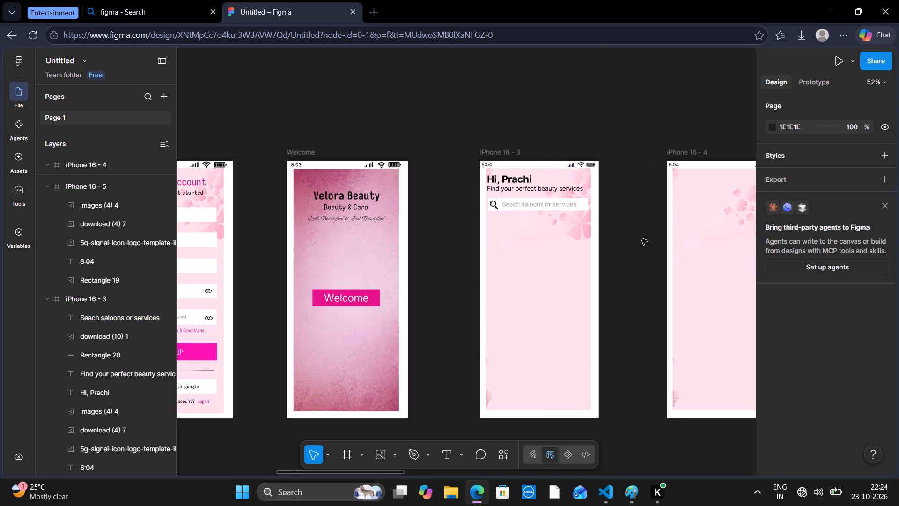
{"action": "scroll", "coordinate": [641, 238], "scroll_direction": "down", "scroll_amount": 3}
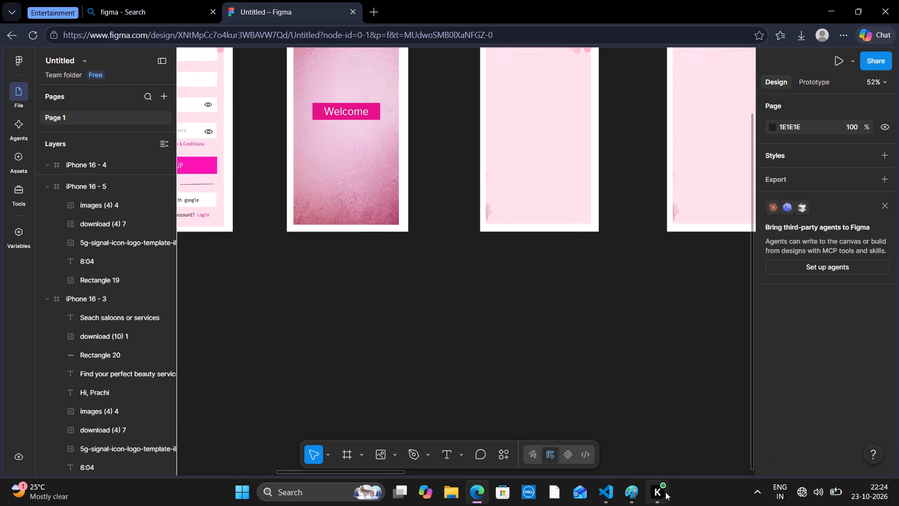